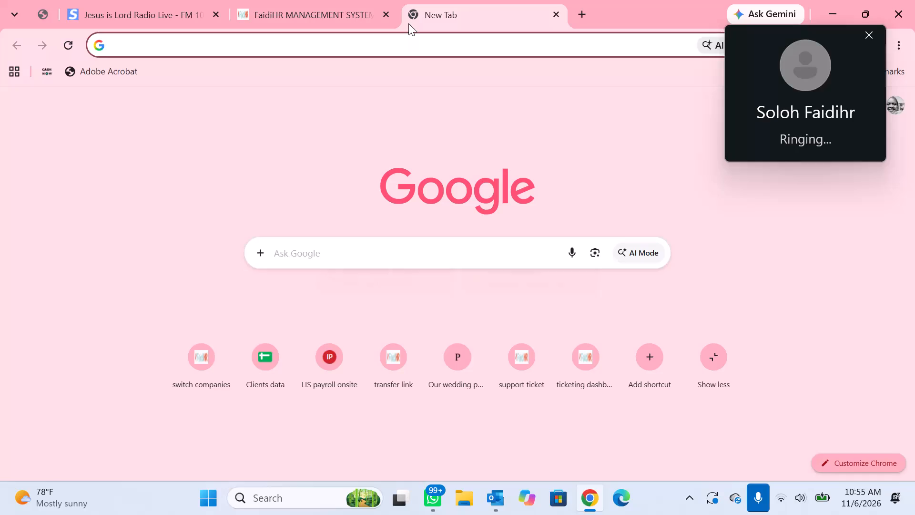
Load the Switch Company page from the saved shortcut and display the list of client companies to choose from.
left_click(203, 376)
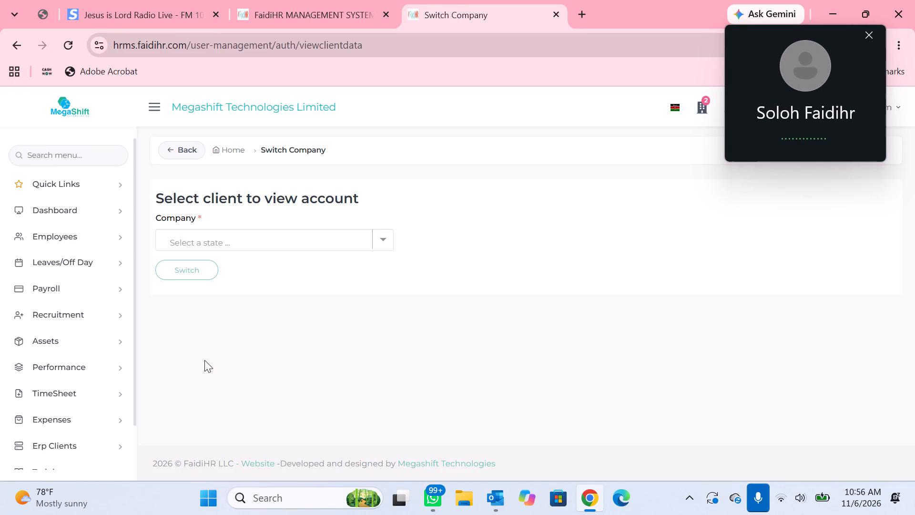
left_click(202, 241)
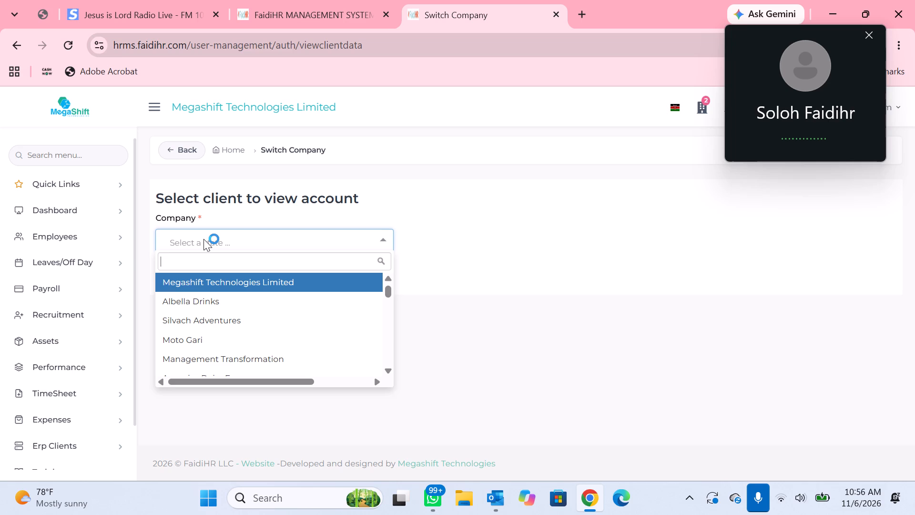
Open the ticketing dashboard from its saved shortcut in a new tab and show the Unassigned tickets in My queue.
left_click(583, 19)
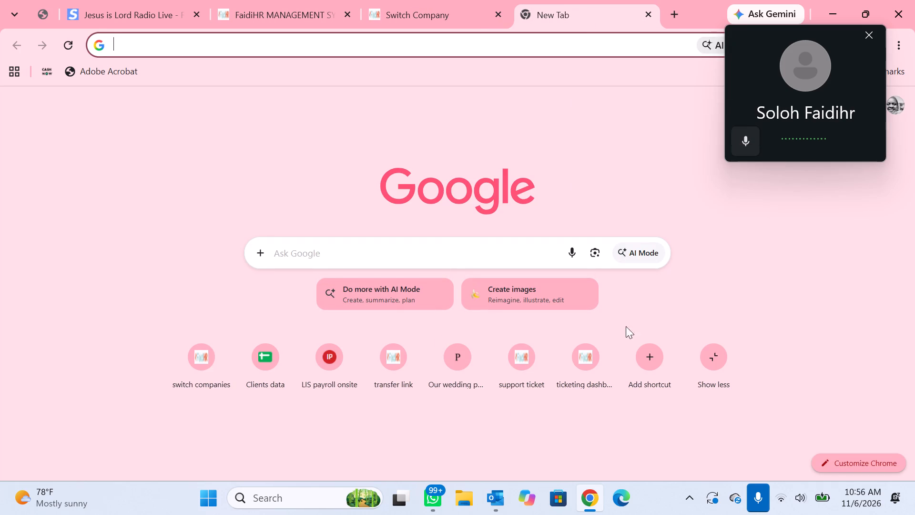
left_click(576, 371)
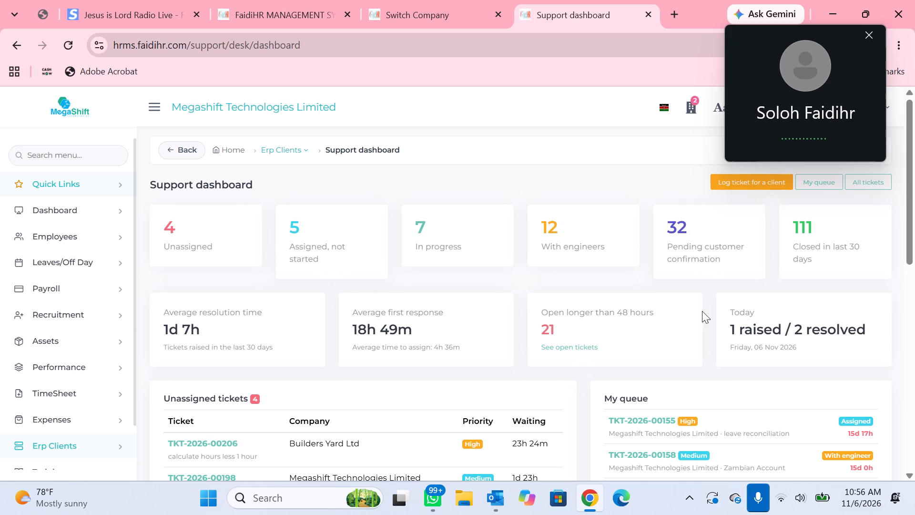
left_click(819, 180)
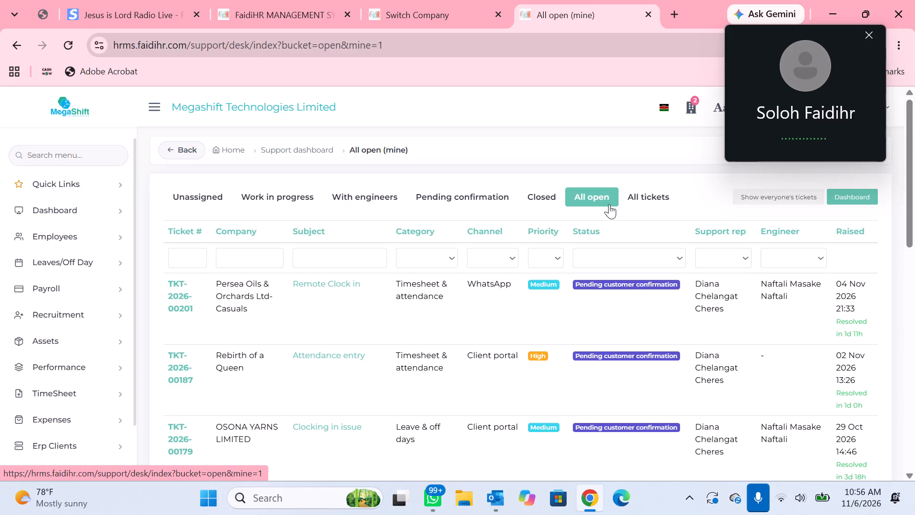
left_click(192, 198)
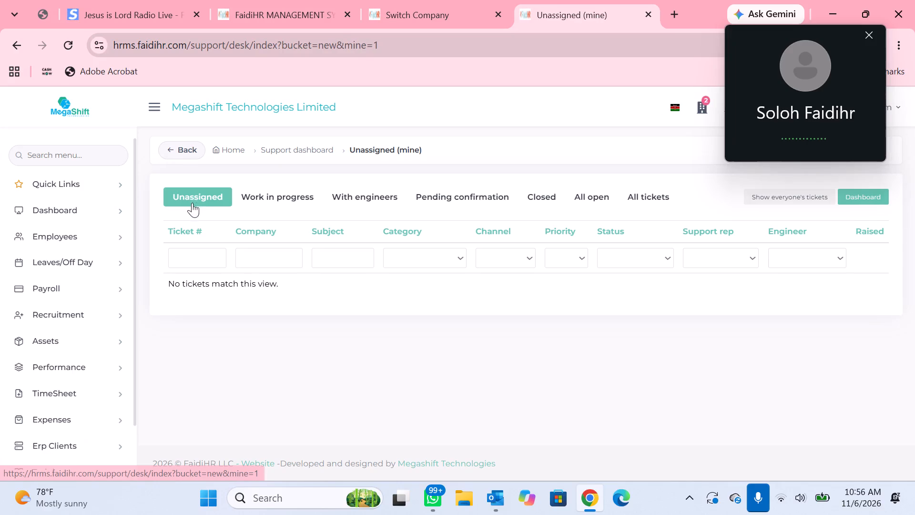
Switch to the ongoing WhatsApp call by expanding its floating mini view to the full call window.
left_click(780, 54)
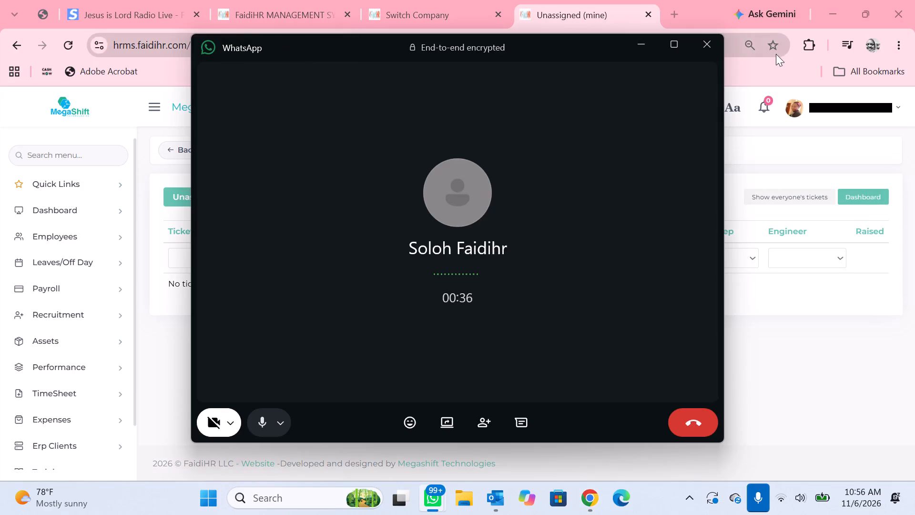
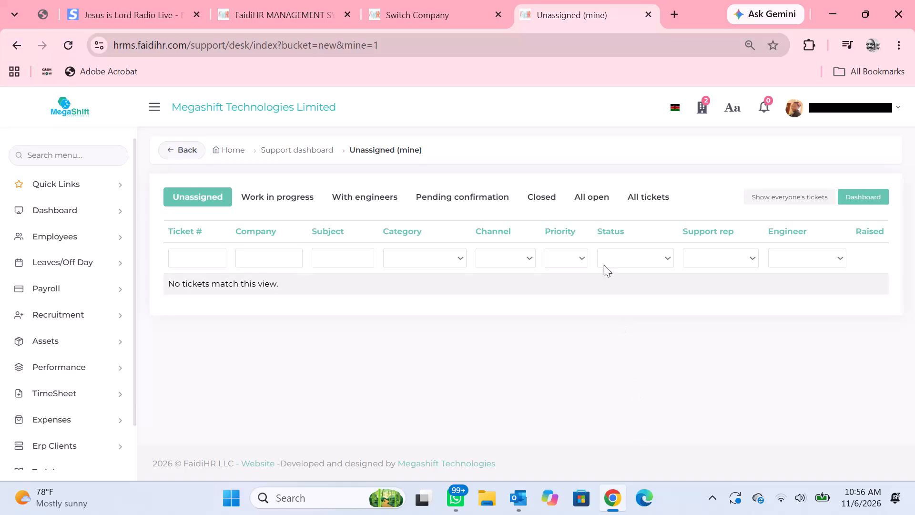
Show everyone's unassigned support tickets instead of only your own and review the full list.
left_click(799, 191)
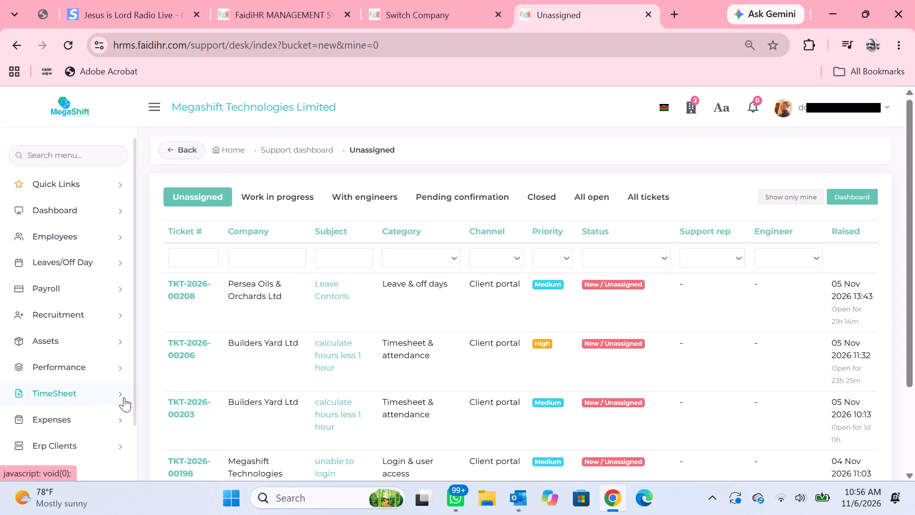
scroll(295, 402, "down", 1)
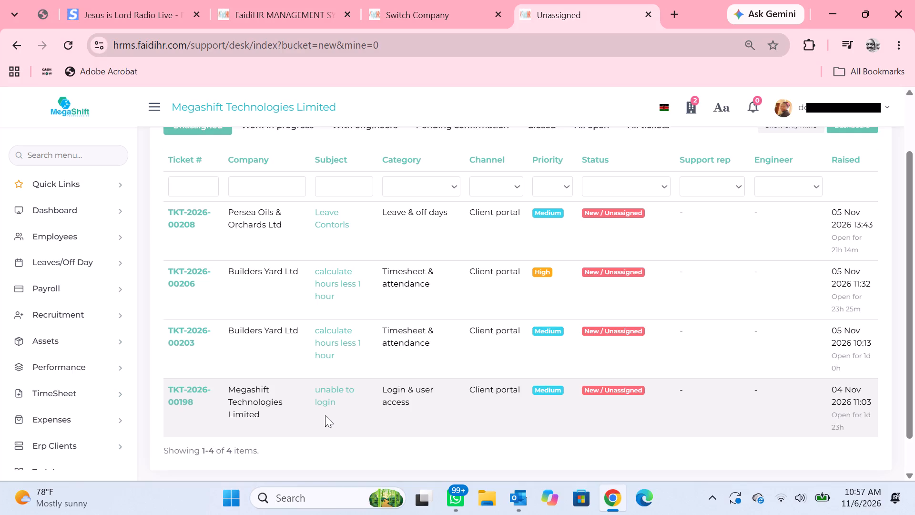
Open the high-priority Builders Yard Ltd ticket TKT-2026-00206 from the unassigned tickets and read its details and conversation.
scroll(325, 414, "up", 2)
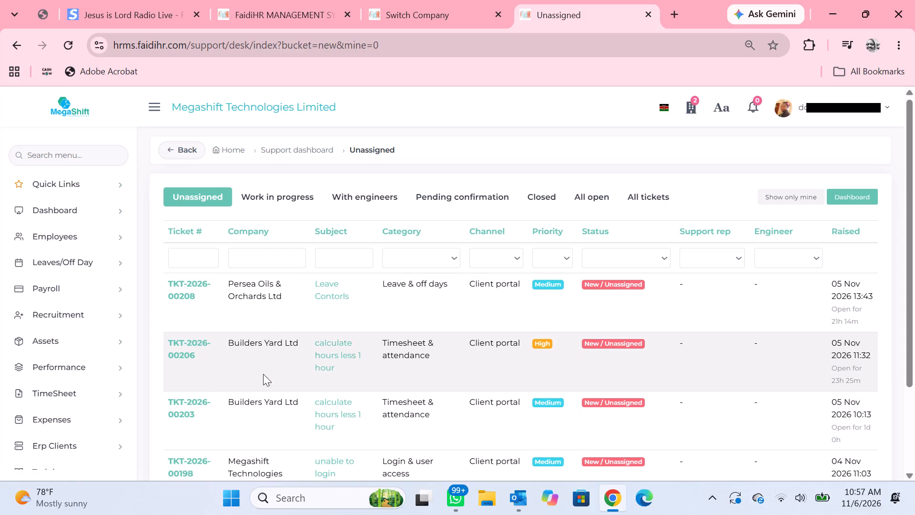
left_click(680, 344)
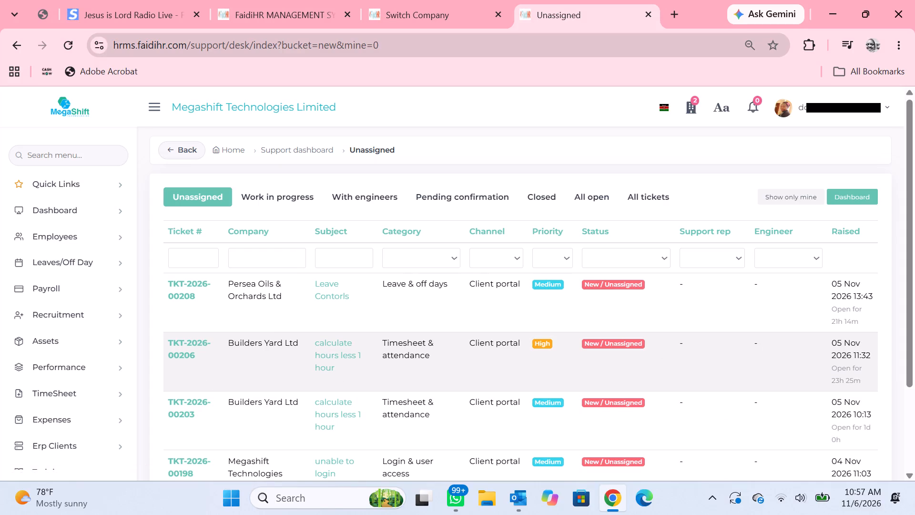
left_click(755, 342)
left_click(186, 351)
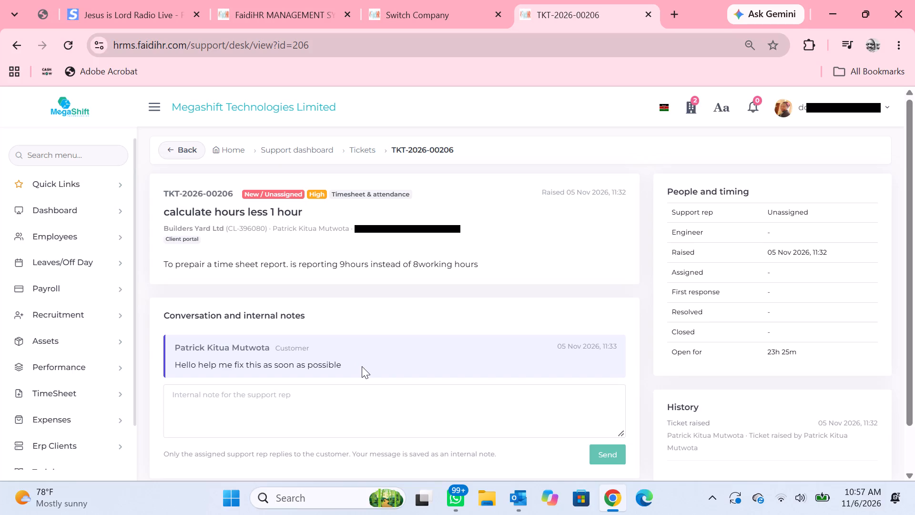
scroll(337, 343, "up", 9)
Load the Switch Company page in a new browser tab and switch to the Builders Yard Ltd client account.
left_click(676, 13)
left_click(206, 371)
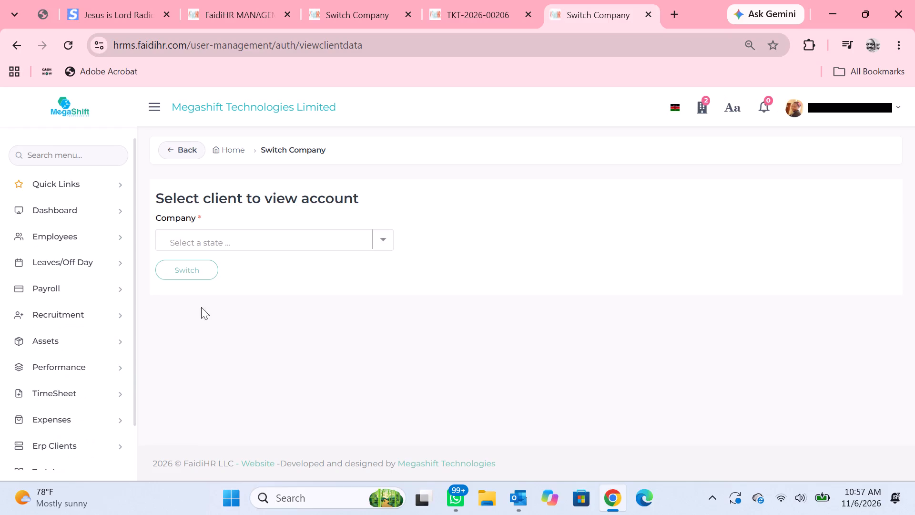
left_click(219, 249)
type("buil")
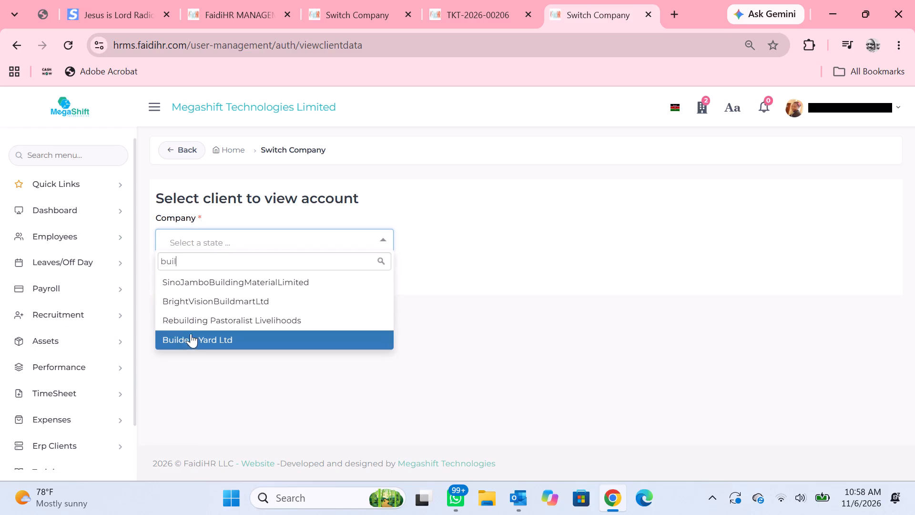
left_click(191, 339)
left_click(187, 268)
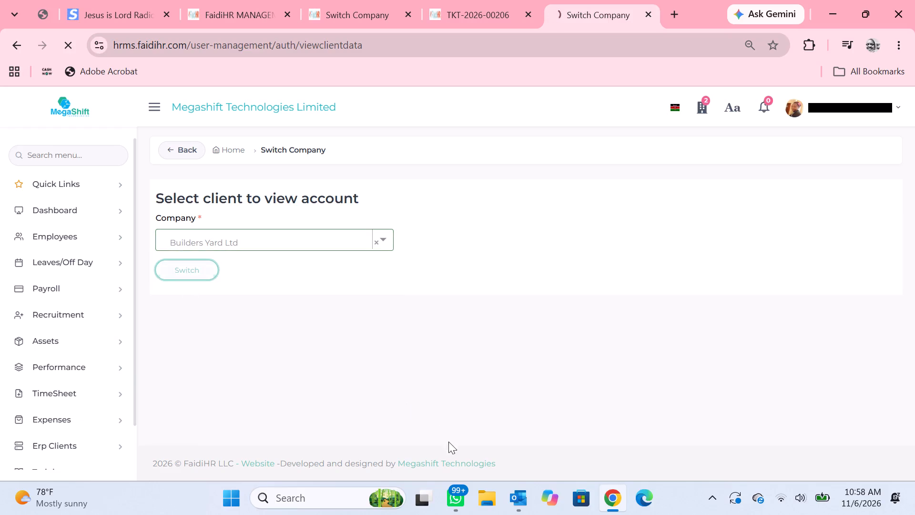
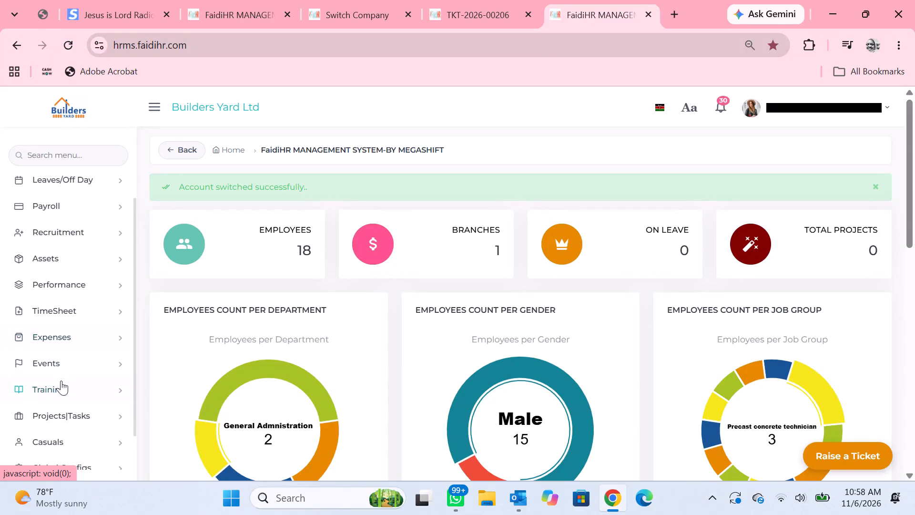
Open the Attendance Entries page from the TimeSheet section of the Builders Yard Ltd account.
scroll(61, 422, "down", 3)
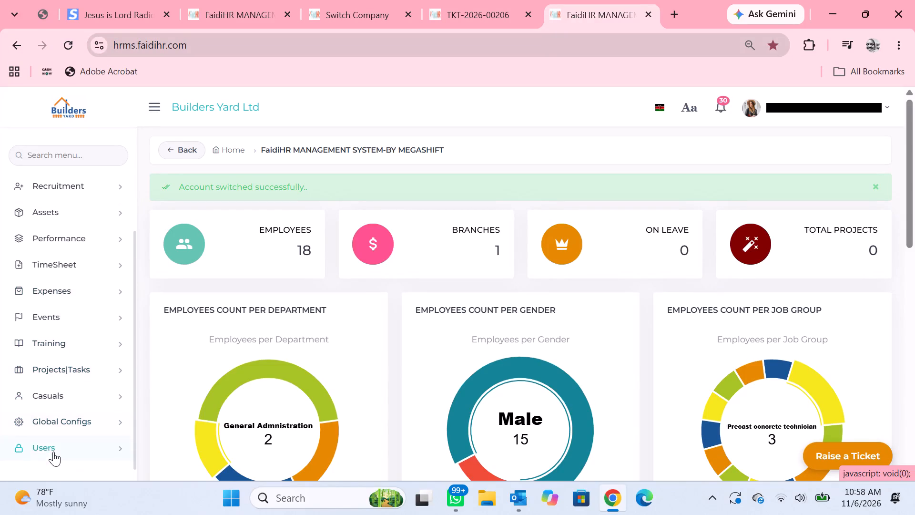
scroll(53, 452, "down", 2)
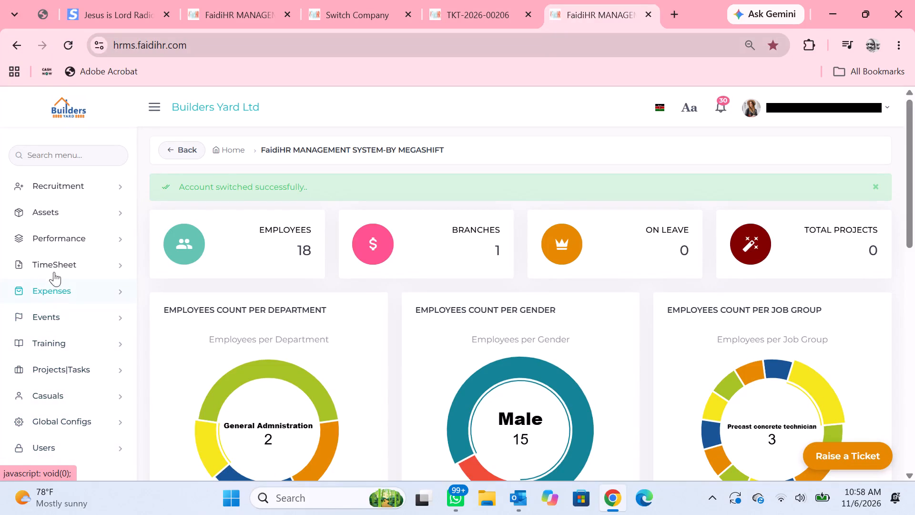
left_click(55, 265)
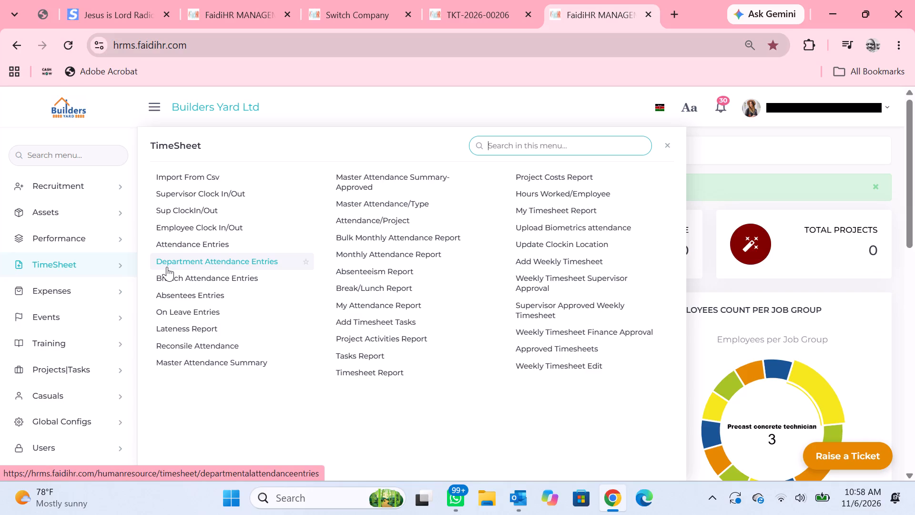
left_click(190, 246)
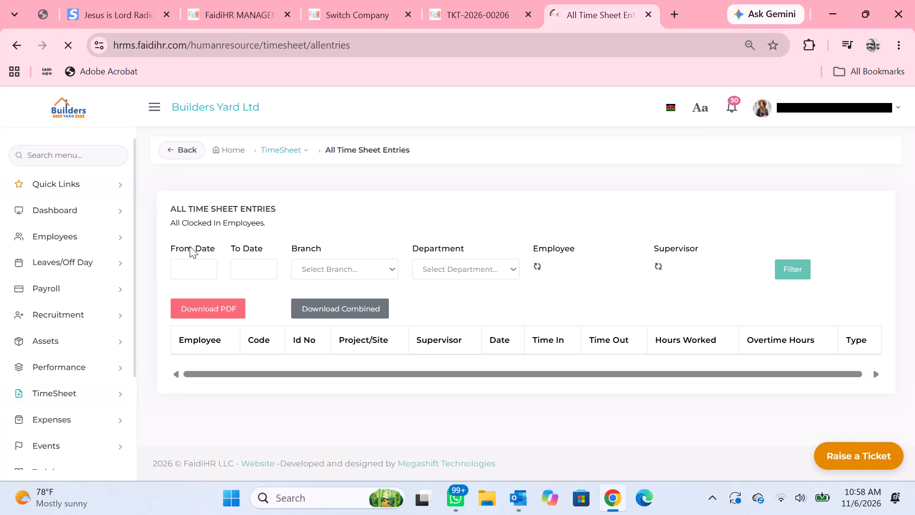
Set the time sheet entries' date range from 2025-11-01 to 2026-11-30.
left_click(193, 267)
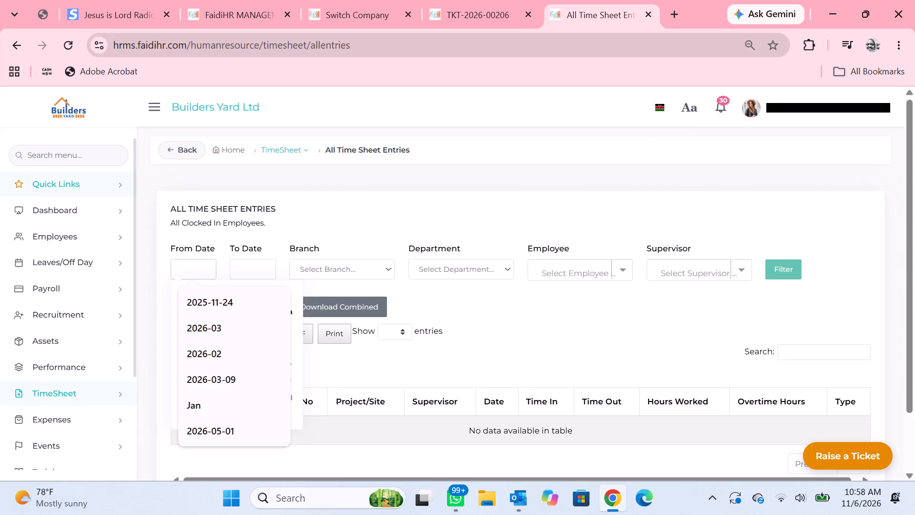
left_click(197, 302)
left_click(195, 265)
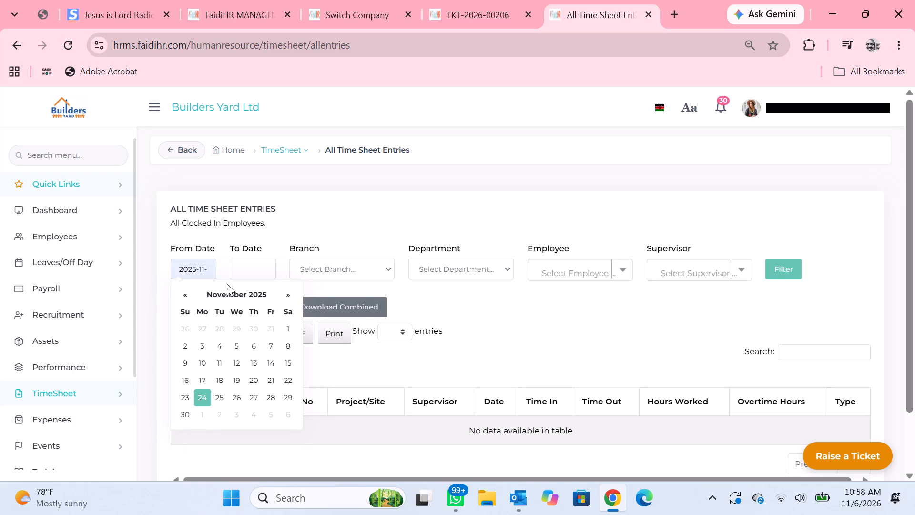
left_click(290, 331)
left_click(254, 271)
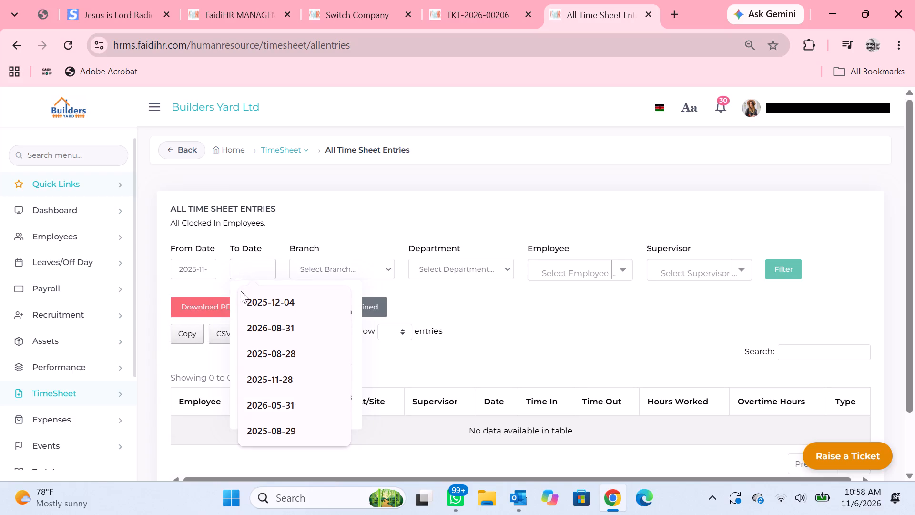
left_click(259, 335)
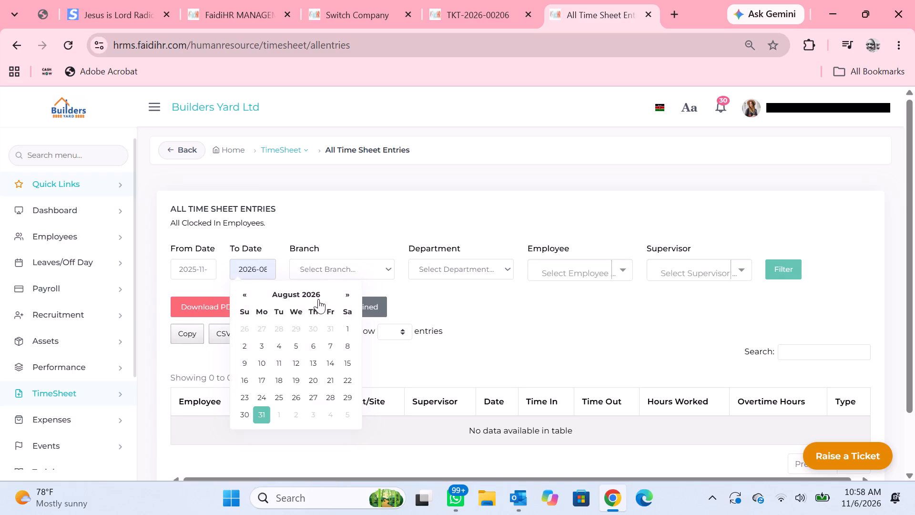
double_click(346, 296)
double_click(346, 296)
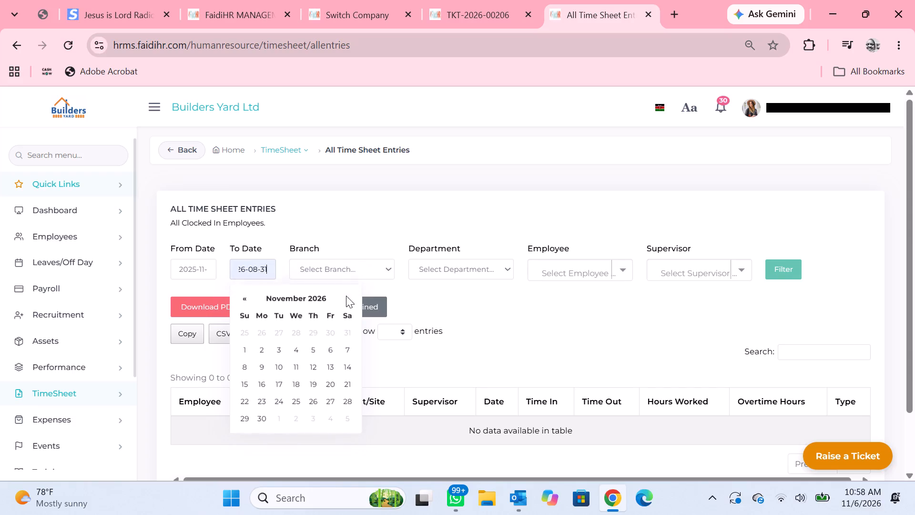
left_click(262, 414)
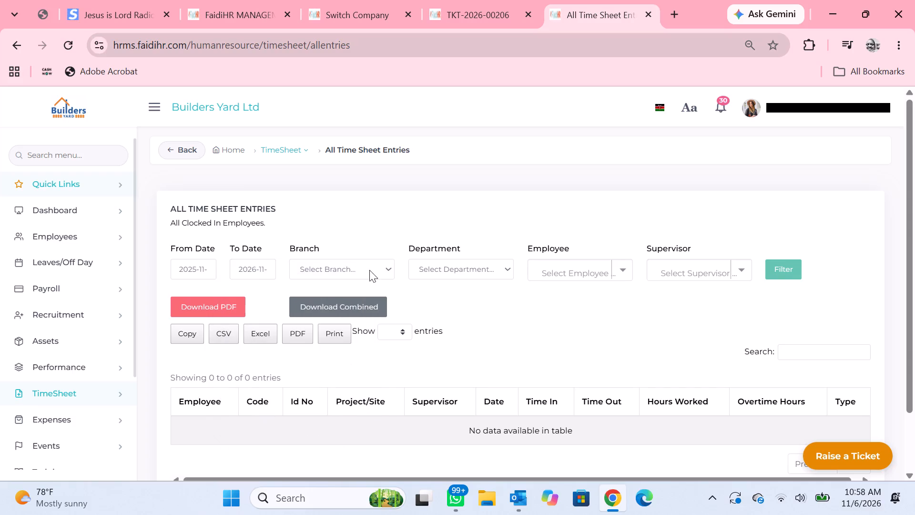
Check the branch choices and open the employee choices for filtering the time sheet entries.
left_click(387, 266)
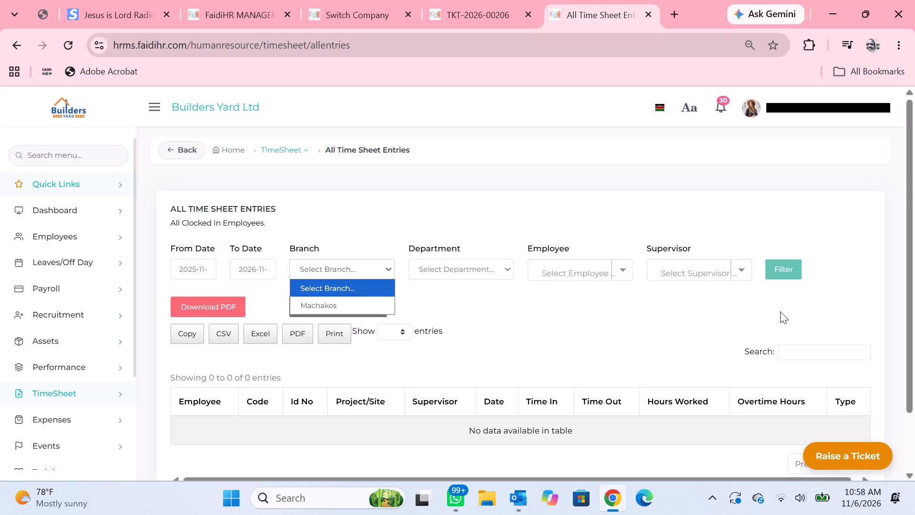
left_click(620, 266)
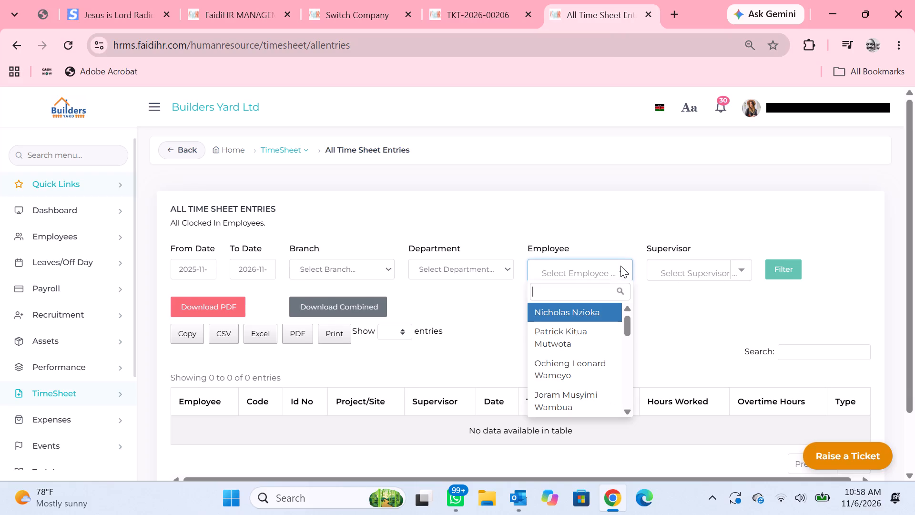
left_click(577, 333)
left_click(782, 267)
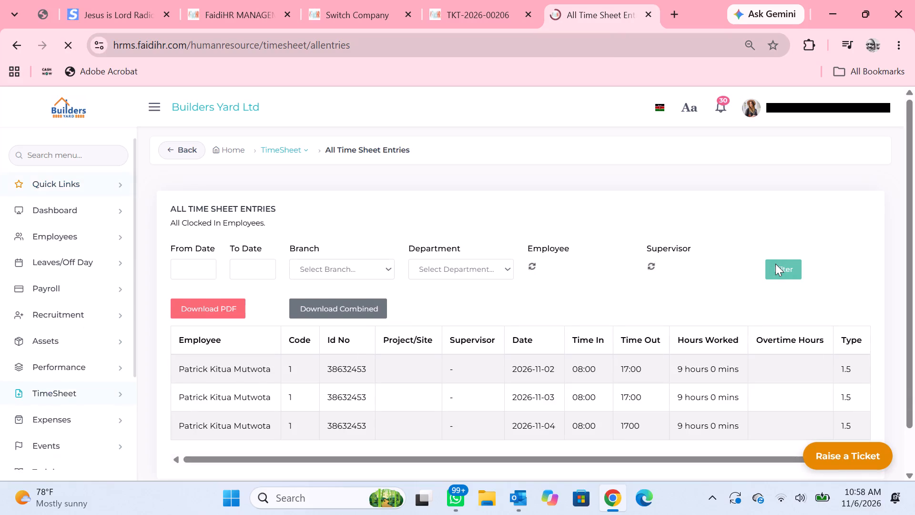
scroll(633, 296, "down", 2)
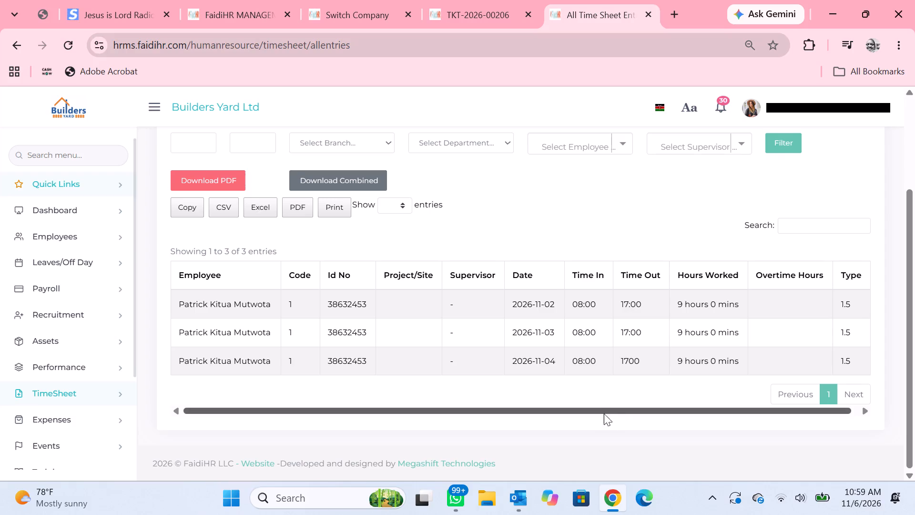
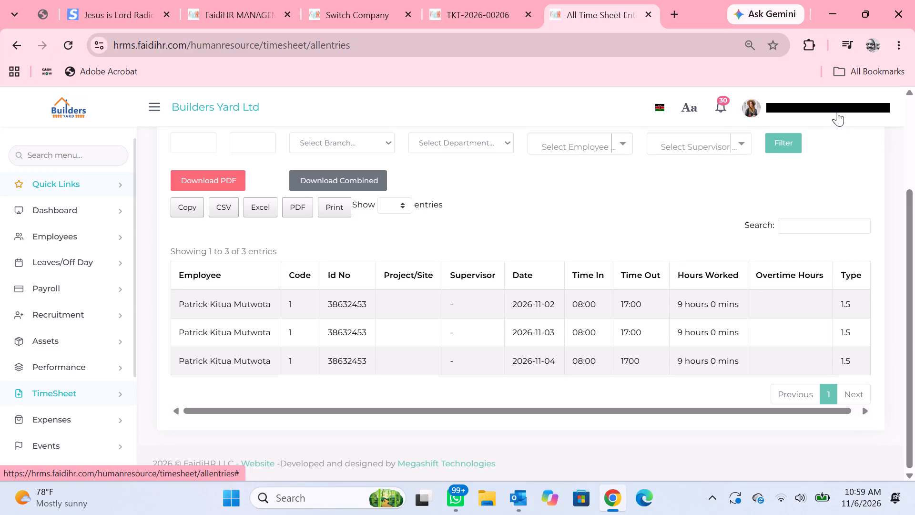
Open the signed-in user's account options from the Builders Yard Ltd time sheet entries page.
left_click(845, 111)
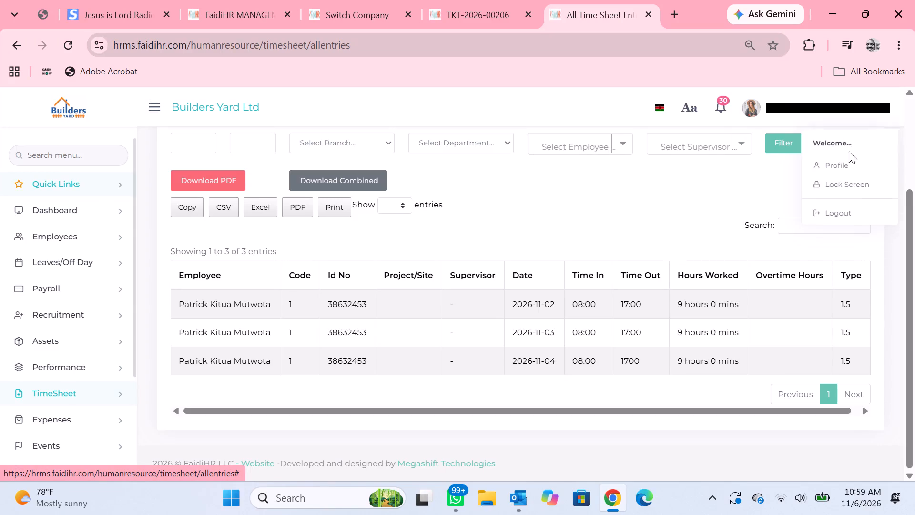
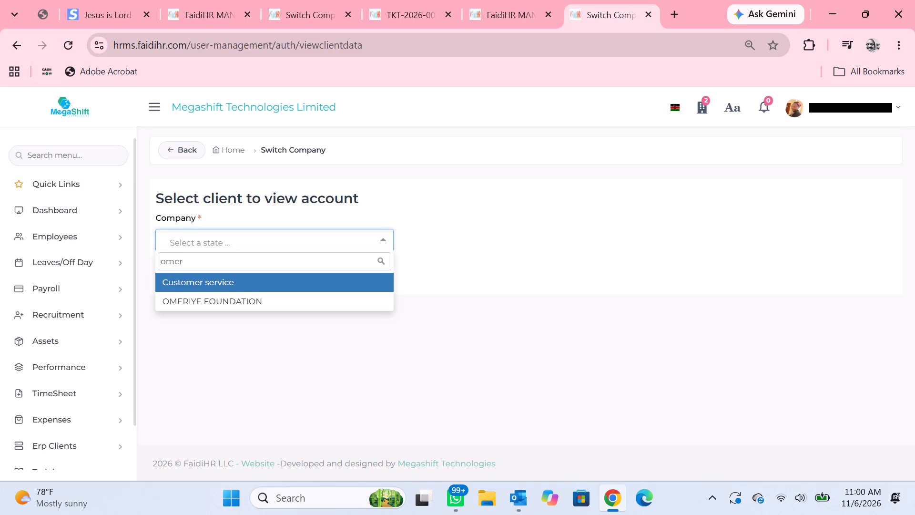
Search the client companies for "buil", select Builders Yard Ltd, and switch to its account.
left_click(196, 263)
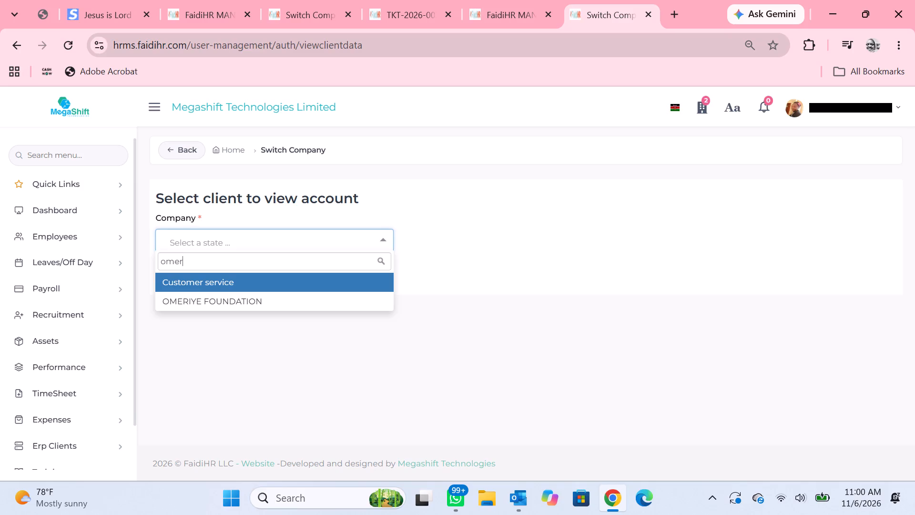
left_click(196, 263)
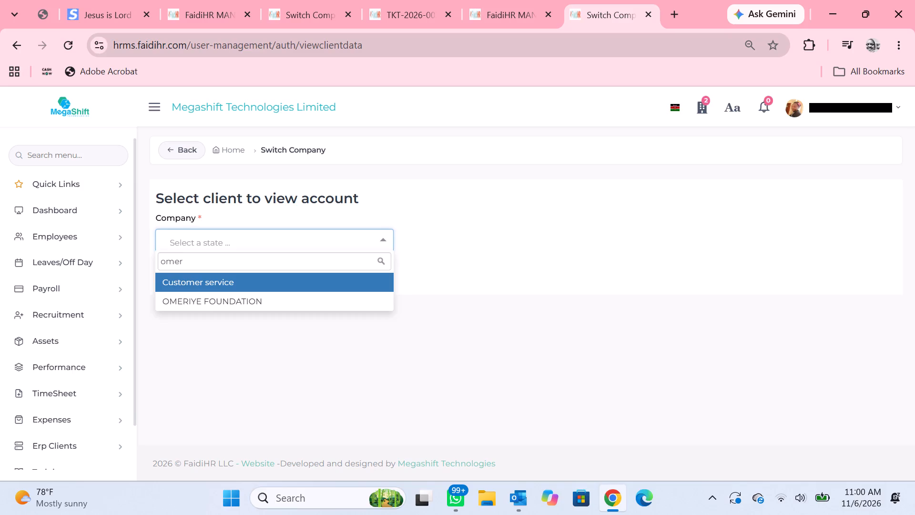
left_click(192, 259)
key("BackSpace")
key("BackSpace")
key("BackSpace")
key("BackSpace")
key("BackSpace")
key("BackSpace")
key("BackSpace")
key("BackSpace")
key("BackSpace")
key("BackSpace")
key("BackSpace")
type("buil")
left_click(218, 338)
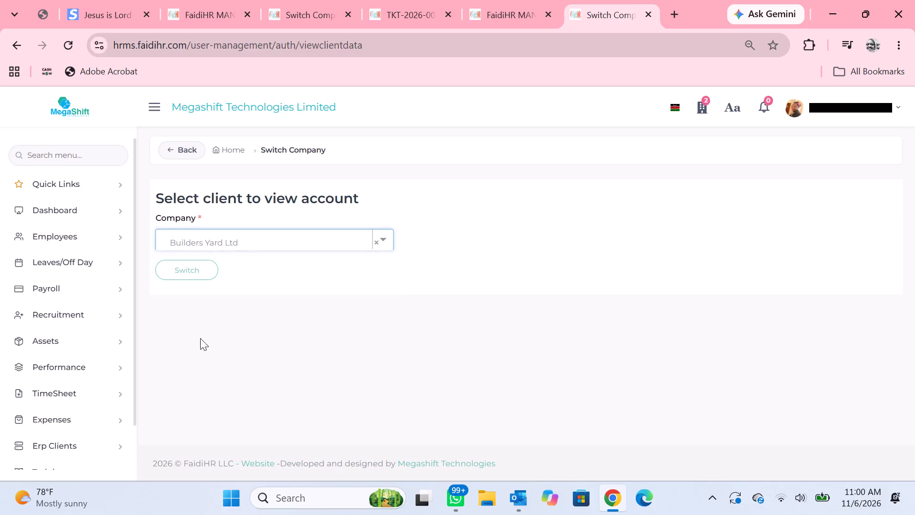
left_click(191, 267)
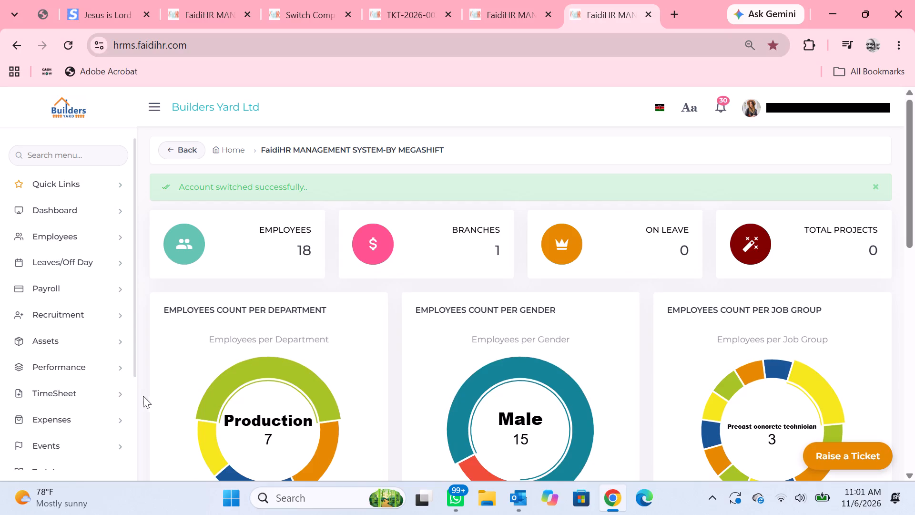
Open the Absentees Entries page from the TimeSheet section of the Builders Yard Ltd account.
left_click(61, 397)
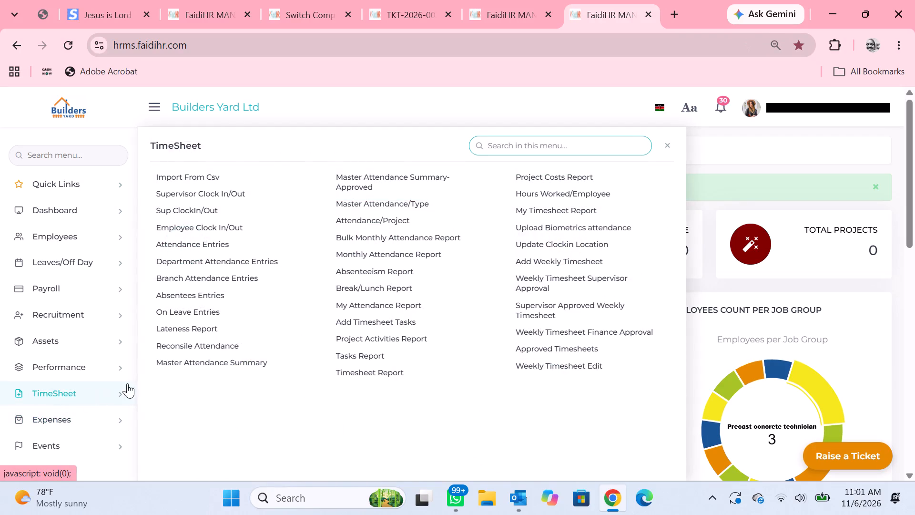
left_click(193, 295)
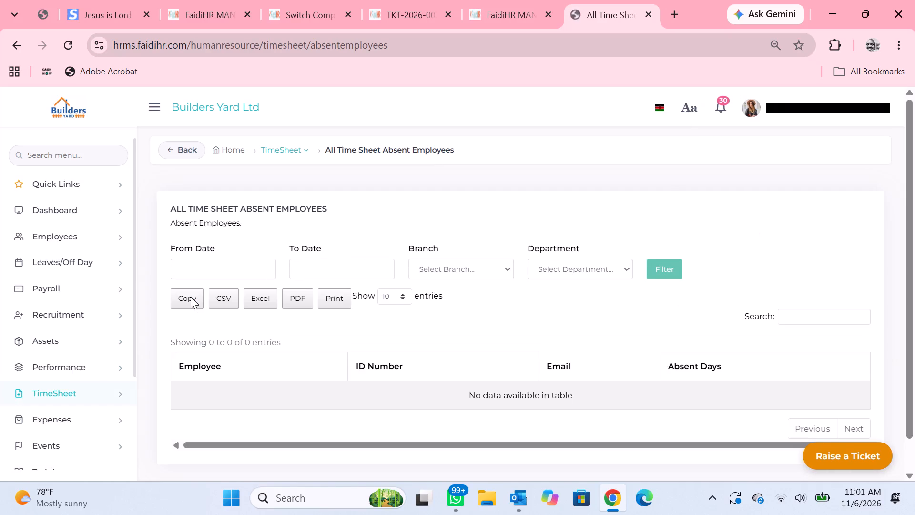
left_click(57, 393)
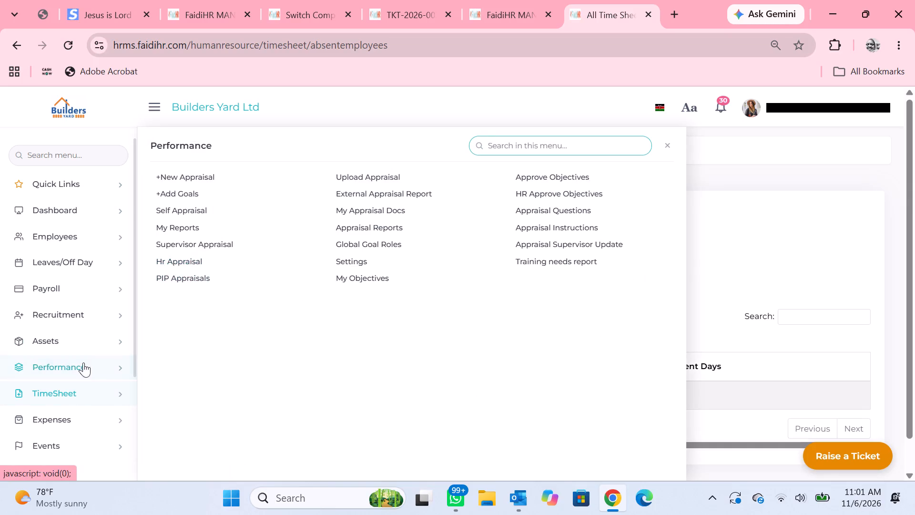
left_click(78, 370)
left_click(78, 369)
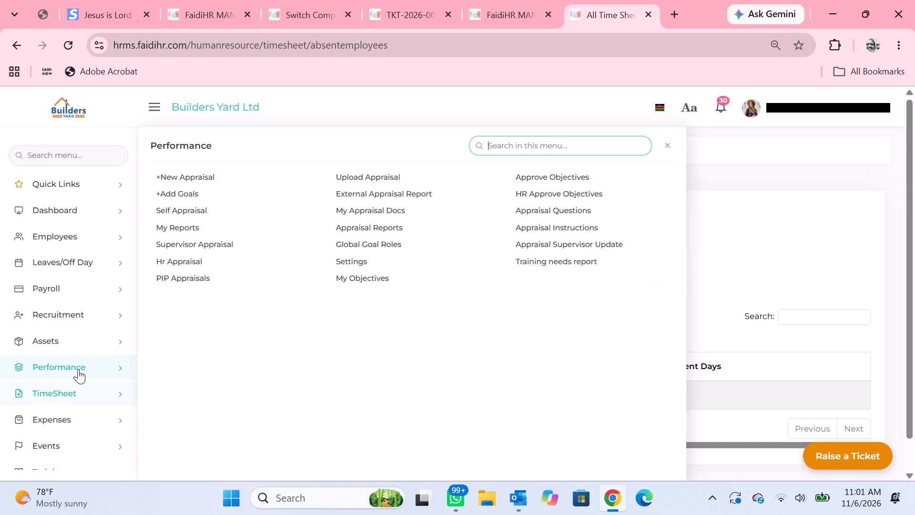
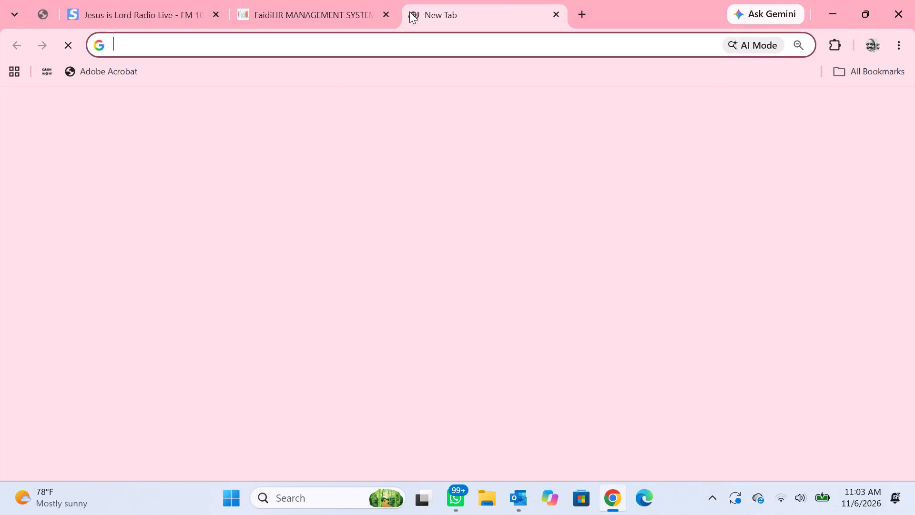
In a new tab, switch the client account to Megashift Technologies Limited.
left_click(189, 357)
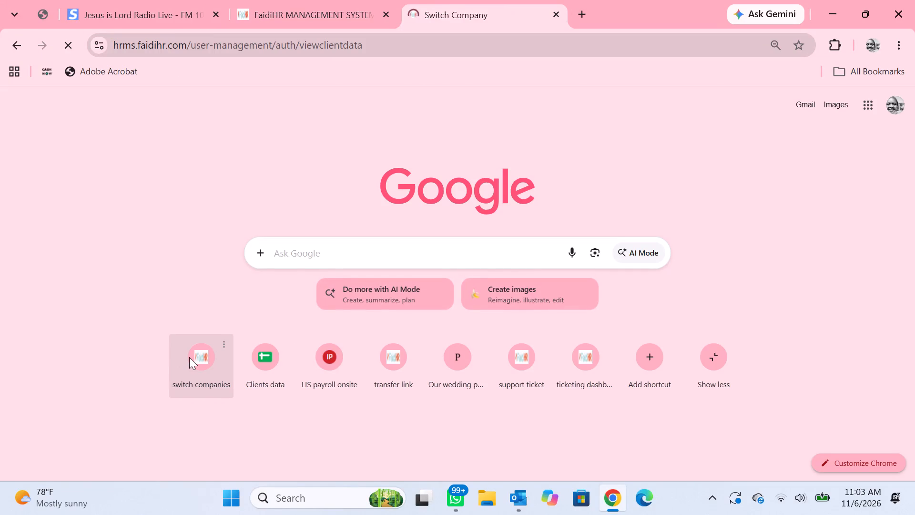
left_click(193, 235)
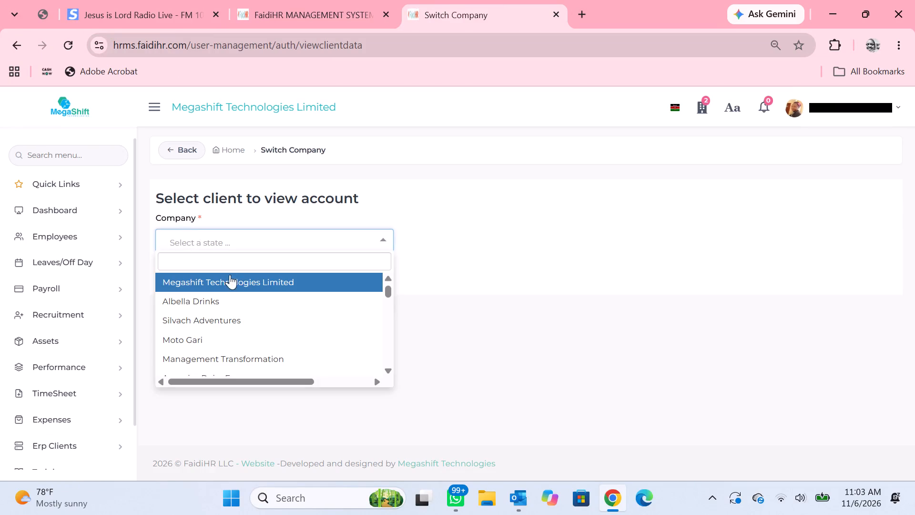
left_click(230, 281)
left_click(195, 271)
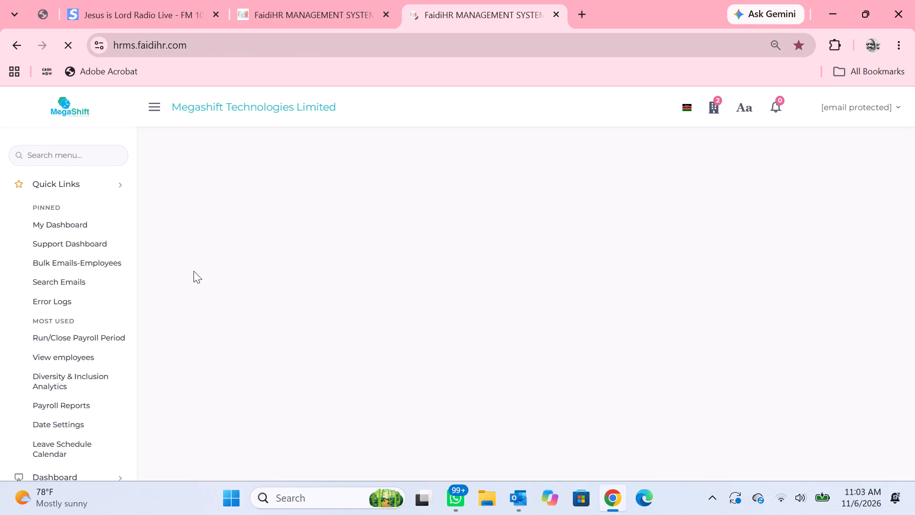
Open the list of all system users from the Users section of the Megashift Technologies Limited account.
scroll(59, 454, "down", 5)
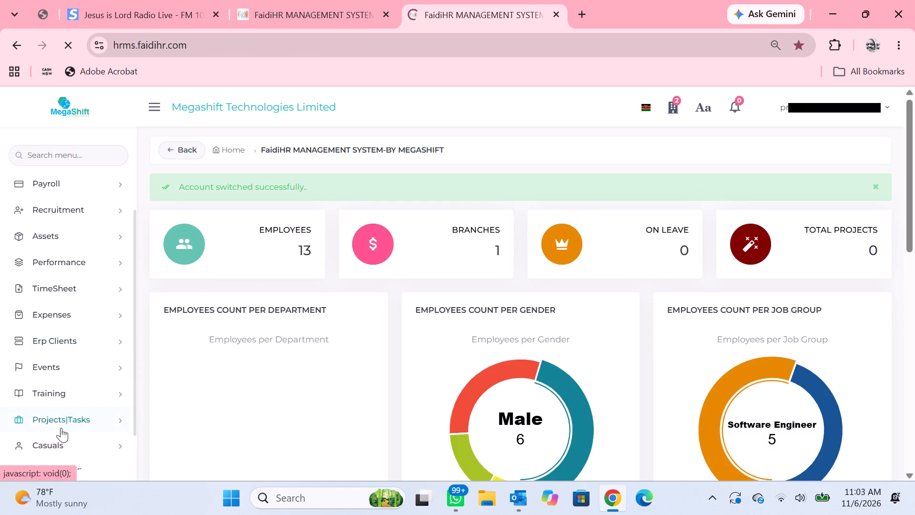
scroll(55, 437, "down", 5)
left_click(56, 446)
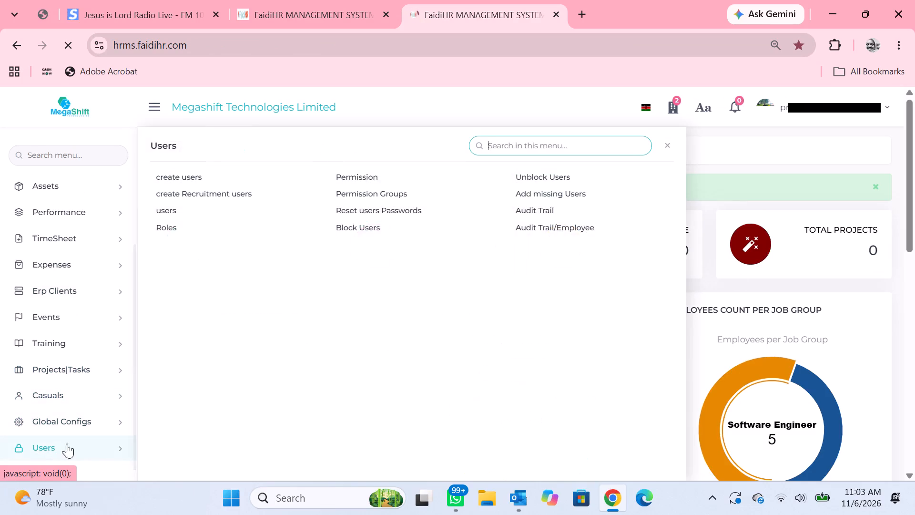
left_click(74, 451)
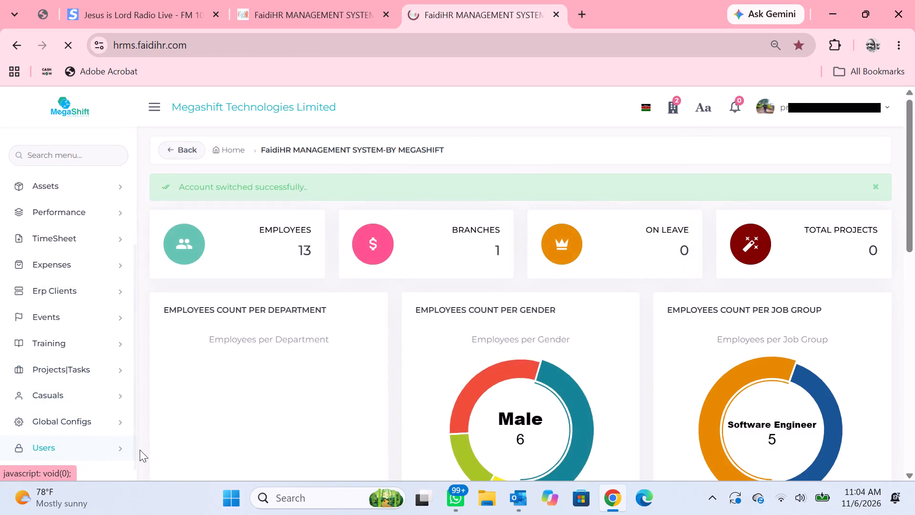
left_click(115, 445)
left_click(177, 217)
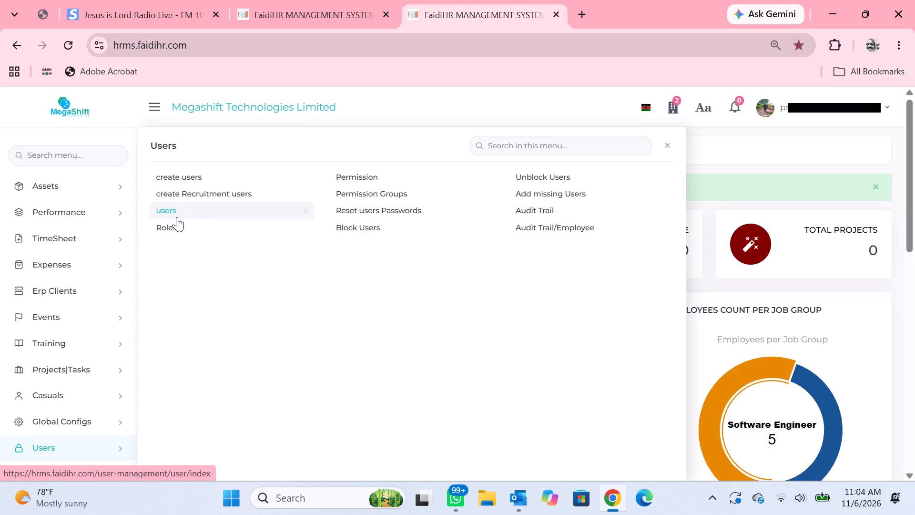
Search the system users for "dia" and open the roles and permissions of the matching user, Diana.
scroll(578, 272, "down", 1)
left_click(823, 218)
key("d")
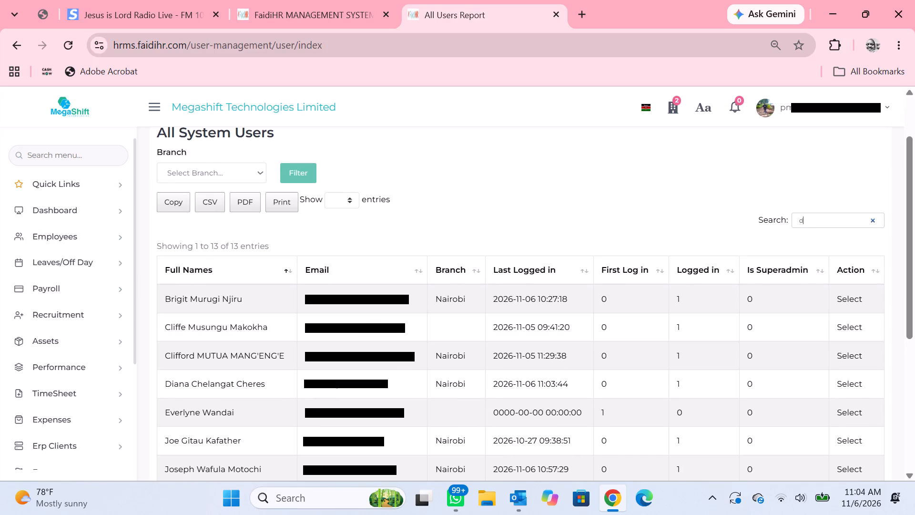
key("i")
key("a")
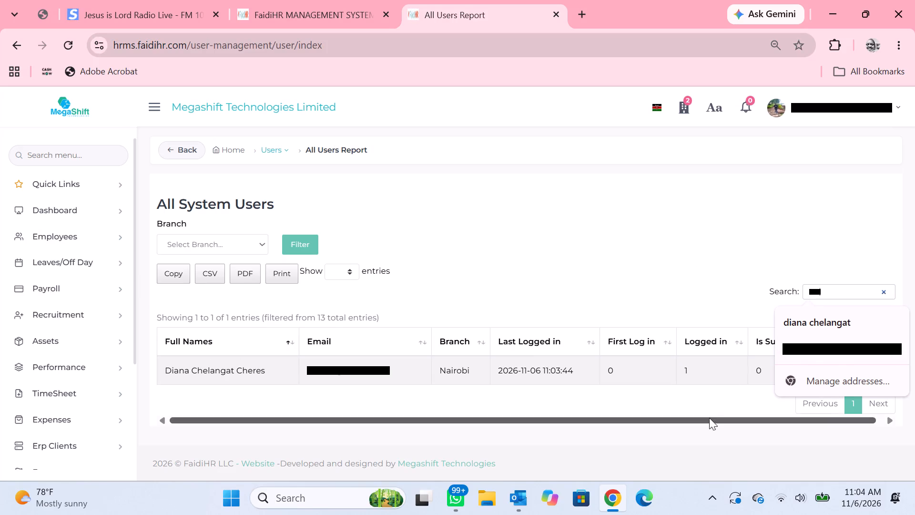
left_click(699, 254)
left_click(861, 369)
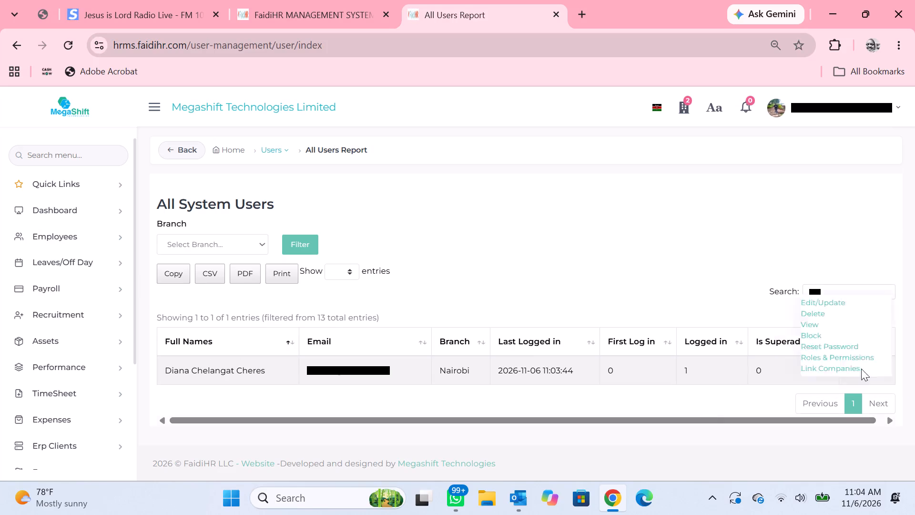
left_click(837, 355)
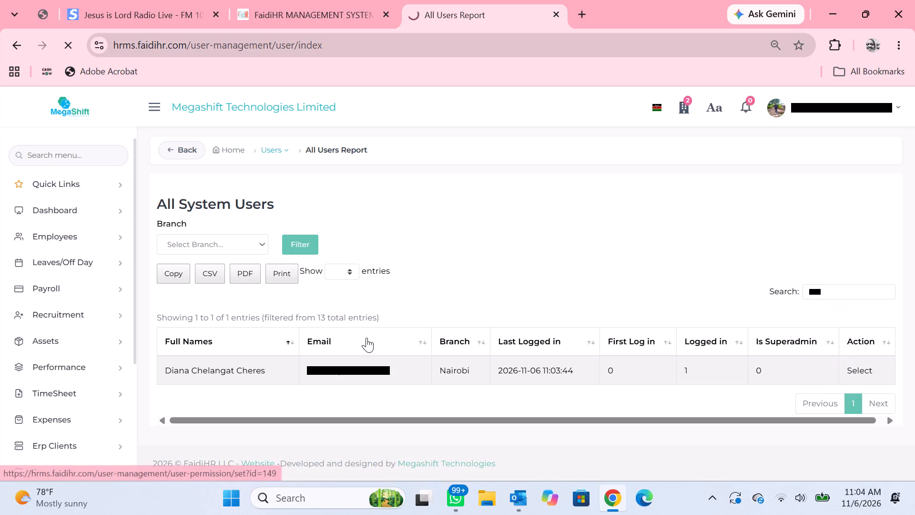
Add the Ticketing role to Diana's user account and save the roles.
scroll(357, 339, "down", 1)
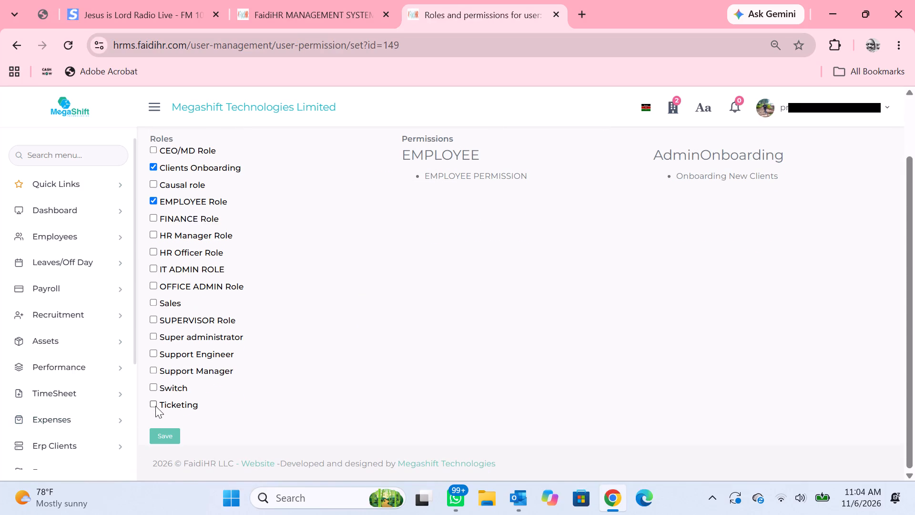
left_click(155, 406)
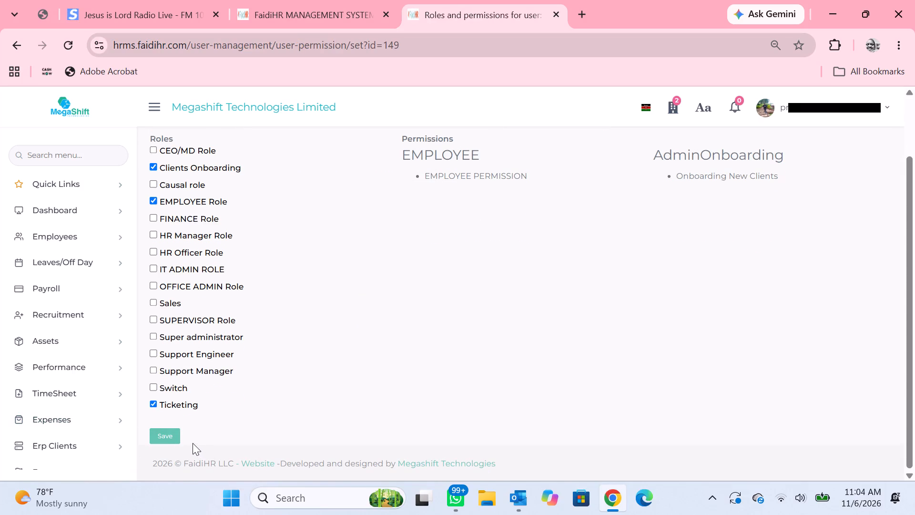
left_click(164, 435)
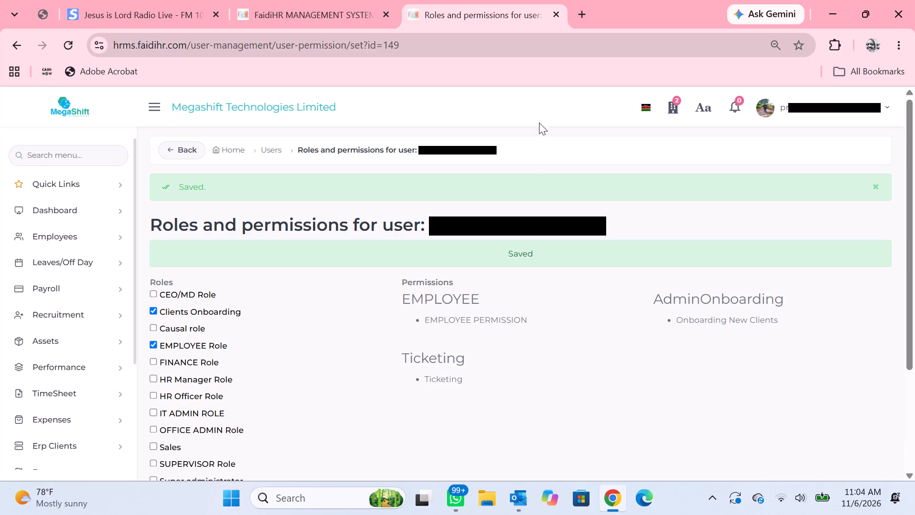
Open the support ticketing dashboard in a new tab and review its list of unassigned tickets.
left_click(581, 15)
left_click(579, 360)
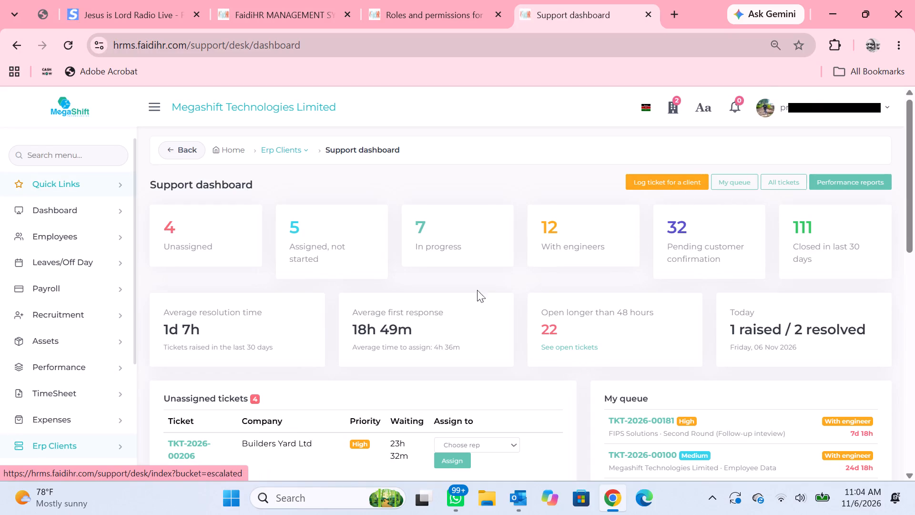
left_click(198, 237)
scroll(205, 242, "down", 2)
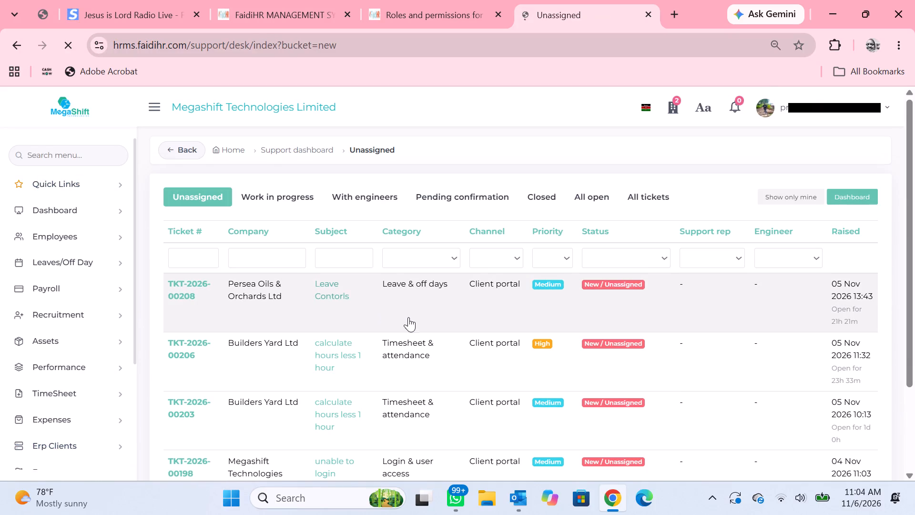
scroll(408, 317, "up", 1)
scroll(218, 262, "up", 1)
scroll(325, 284, "down", 2)
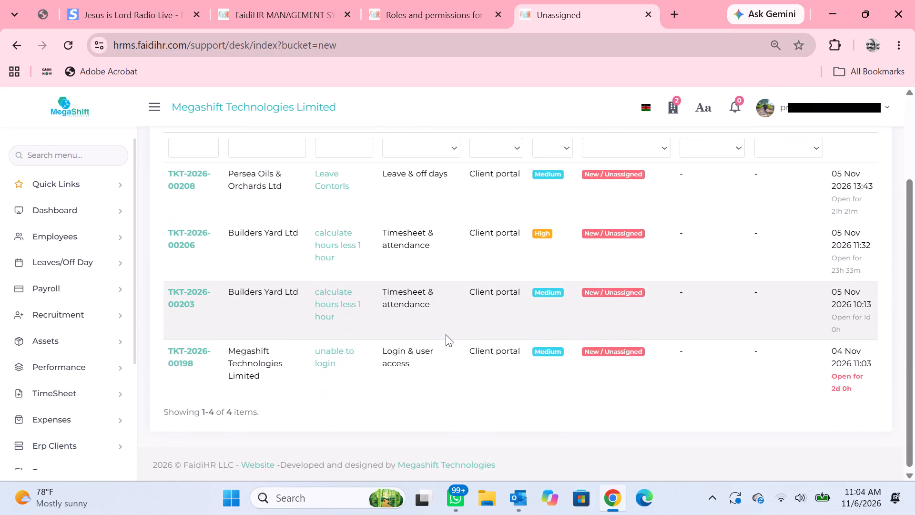
scroll(445, 331, "up", 1)
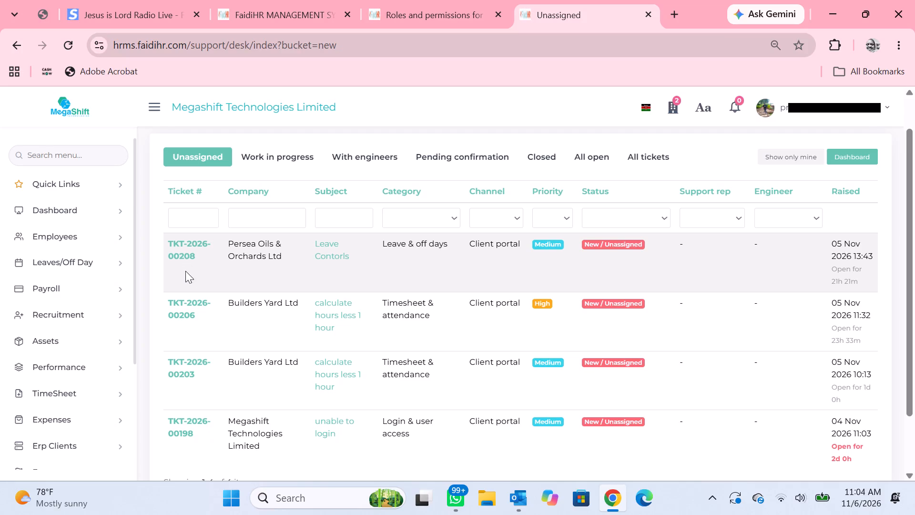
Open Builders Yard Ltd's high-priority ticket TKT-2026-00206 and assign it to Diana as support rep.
left_click(180, 310)
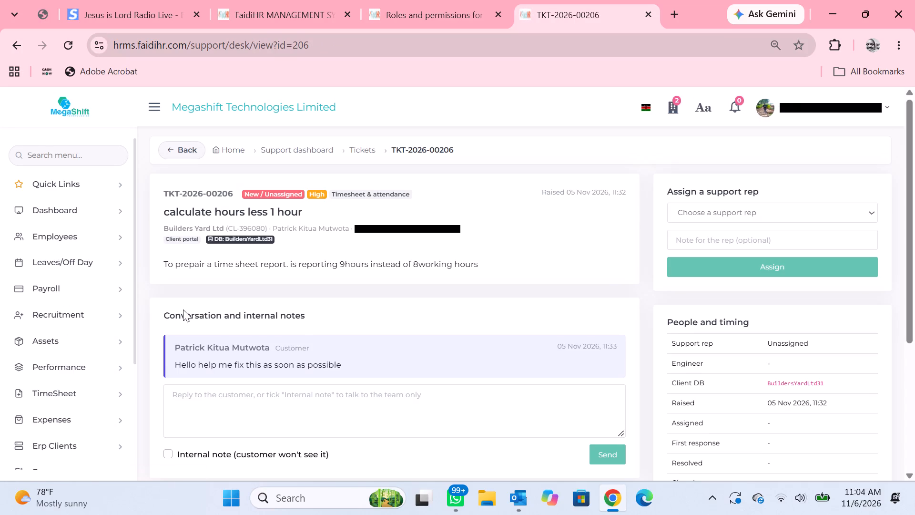
scroll(393, 350, "down", 1)
scroll(804, 330, "up", 1)
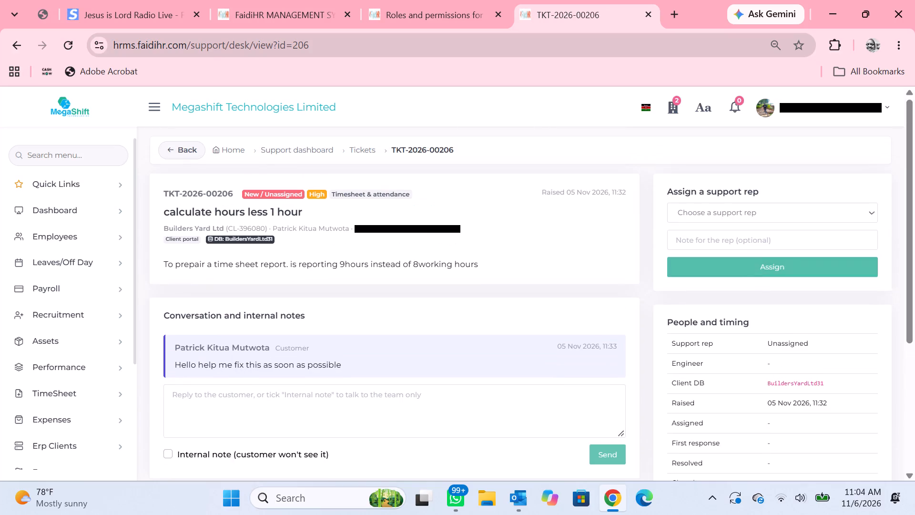
left_click(749, 215)
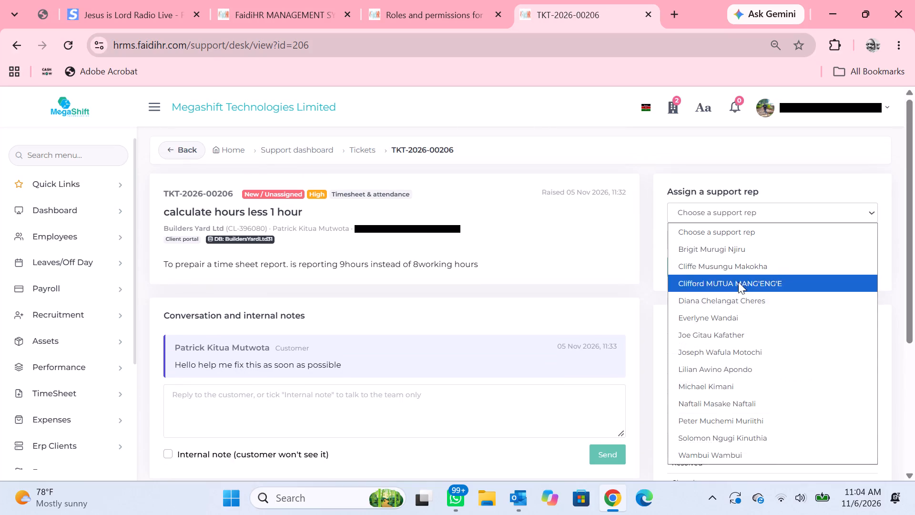
left_click(735, 303)
left_click(718, 212)
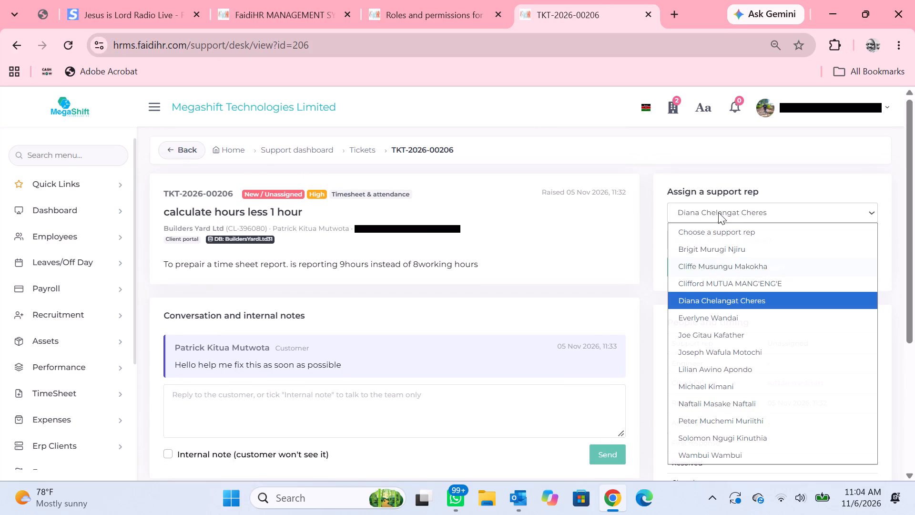
left_click(718, 212)
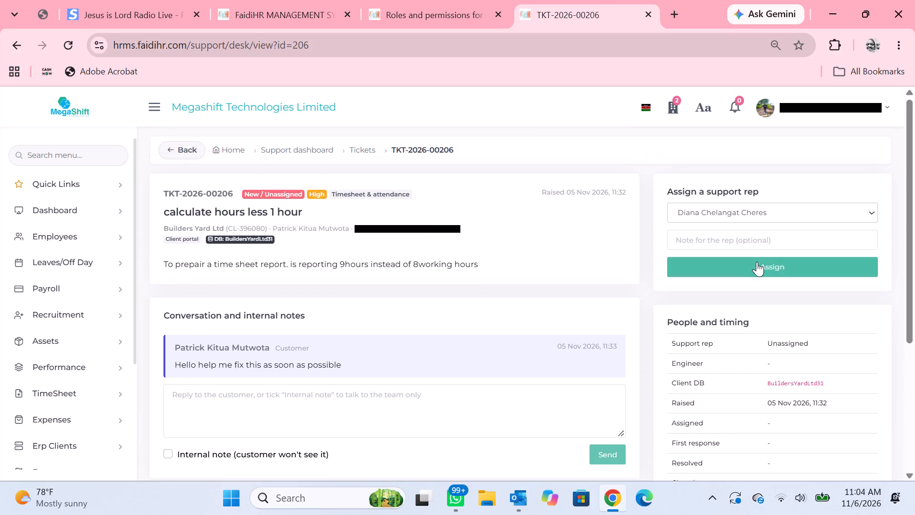
left_click(758, 263)
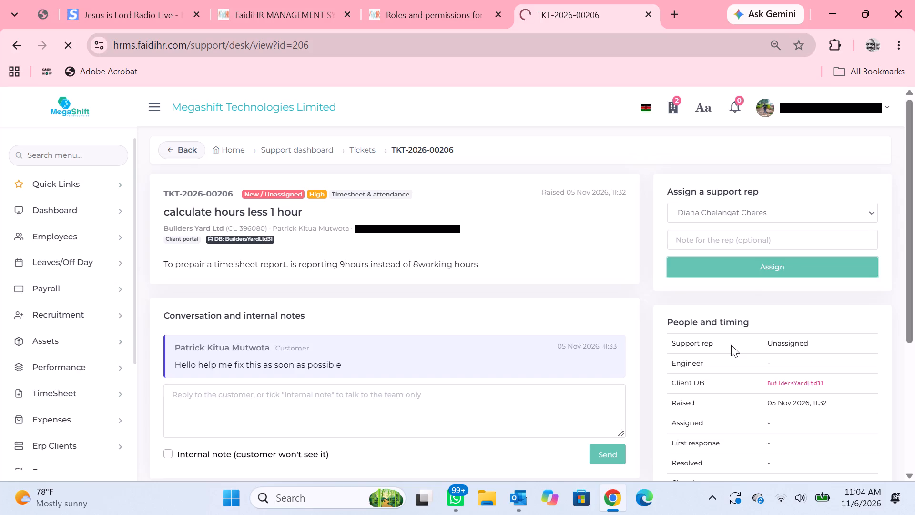
scroll(320, 311, "down", 1)
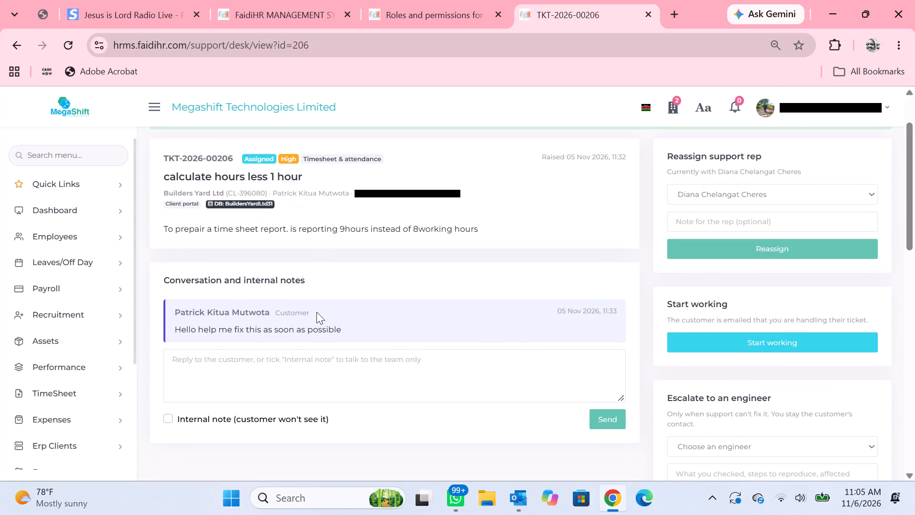
scroll(339, 335, "up", 2)
Return to the unassigned tickets list and reload it.
left_click(188, 145)
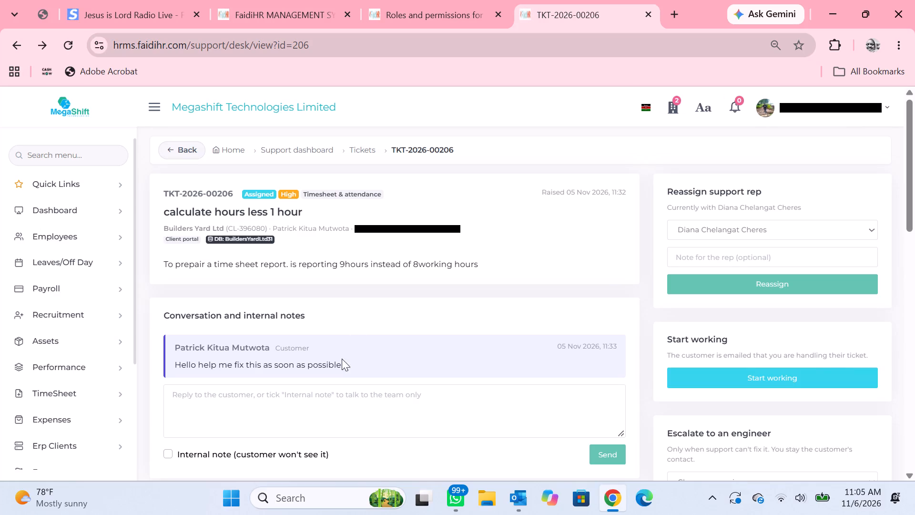
scroll(337, 366, "down", 1)
scroll(333, 353, "up", 3)
left_click(181, 147)
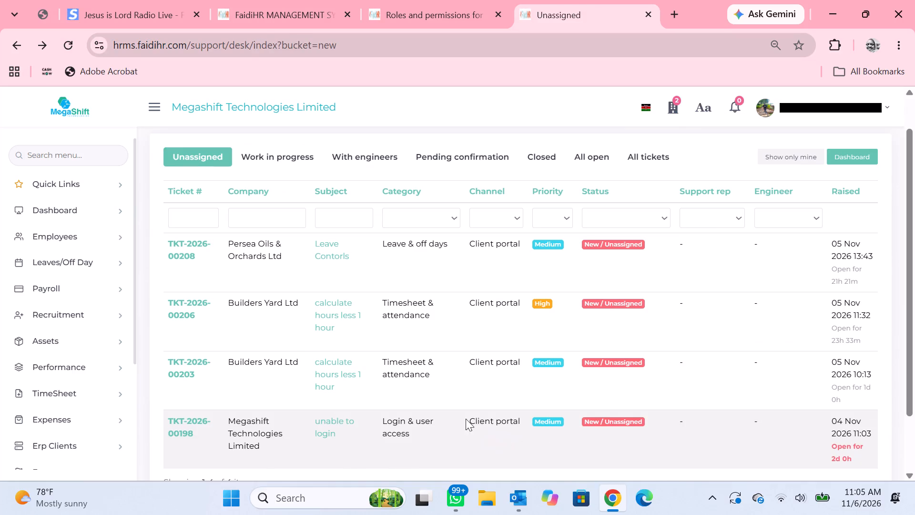
left_click(180, 155)
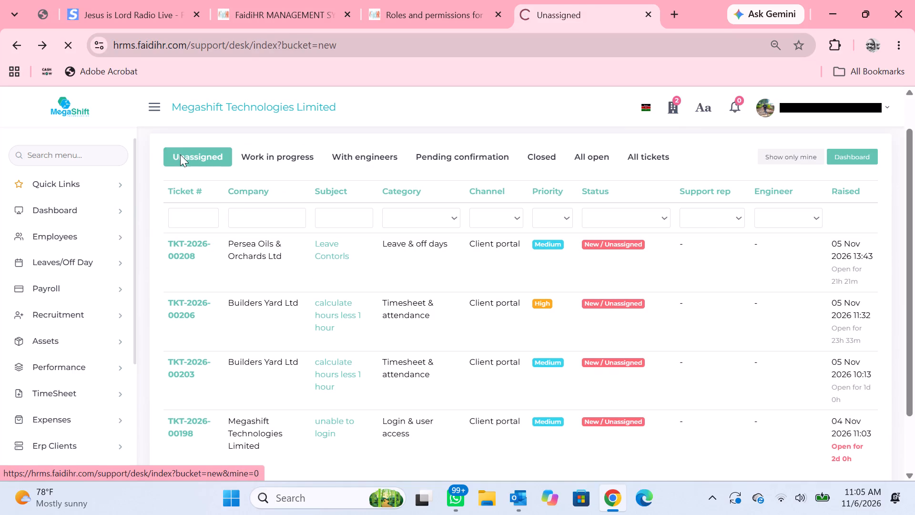
Open Builders Yard Ltd's other timesheet ticket, TKT-2026-00203, and assign it to Diana as support rep.
scroll(402, 412, "down", 1)
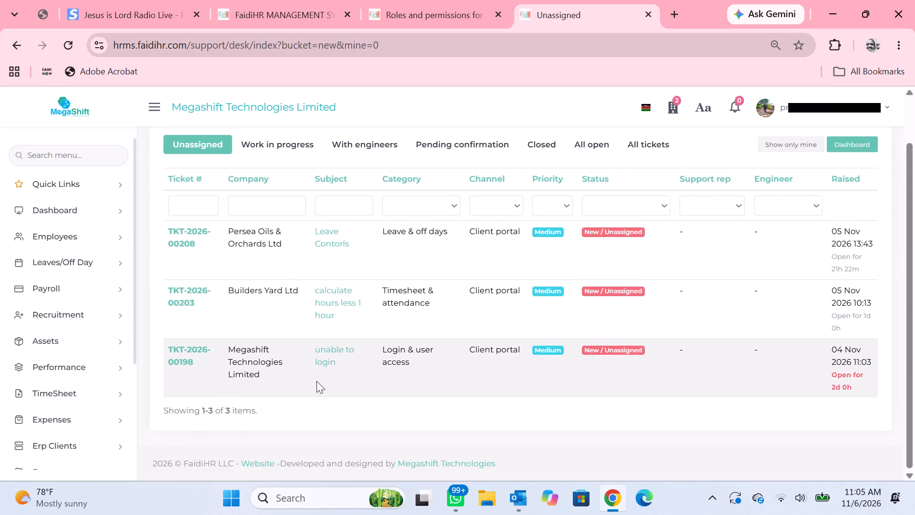
left_click(182, 288)
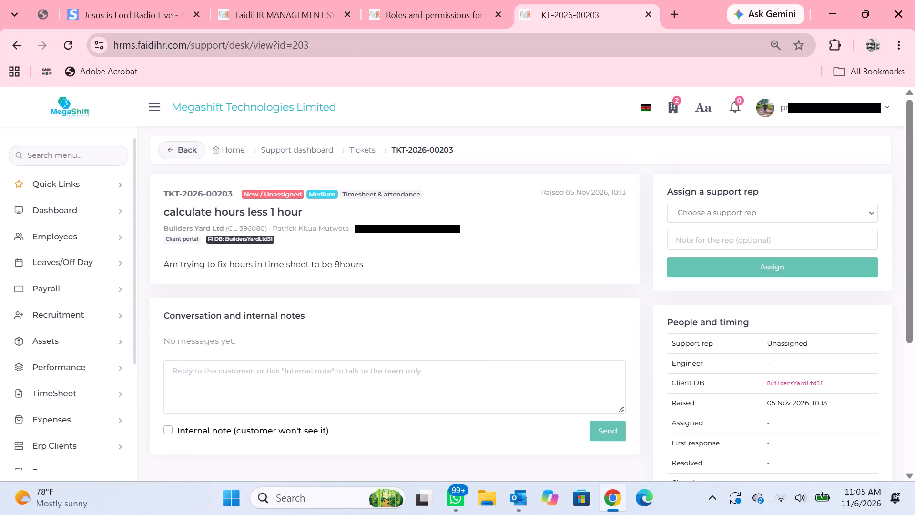
left_click(717, 209)
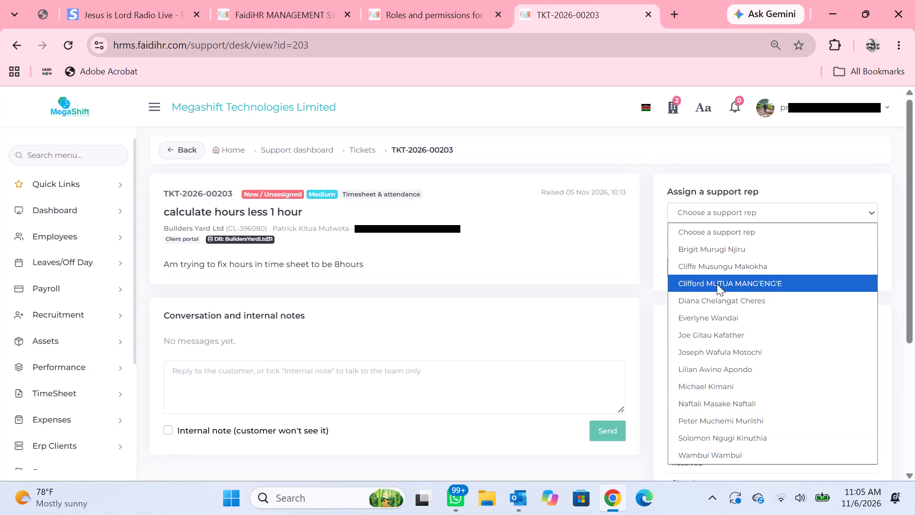
left_click(720, 297)
left_click(746, 262)
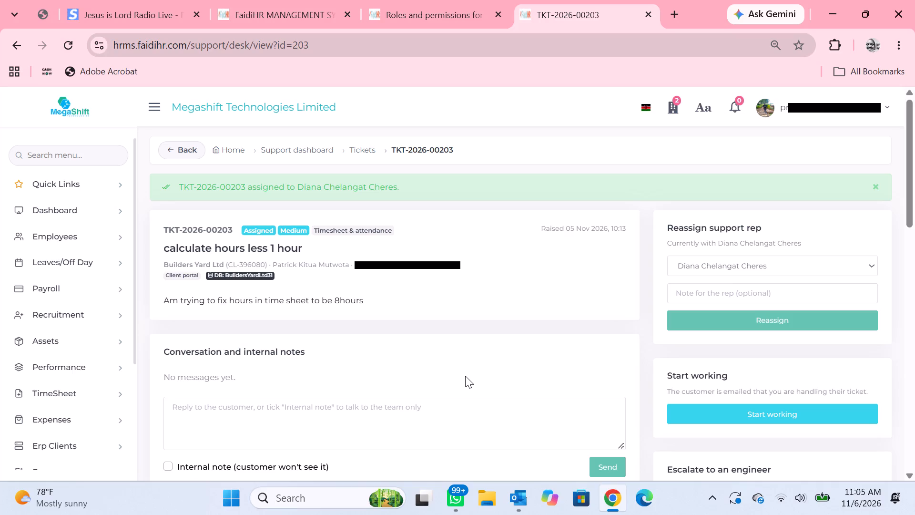
scroll(473, 381, "down", 2)
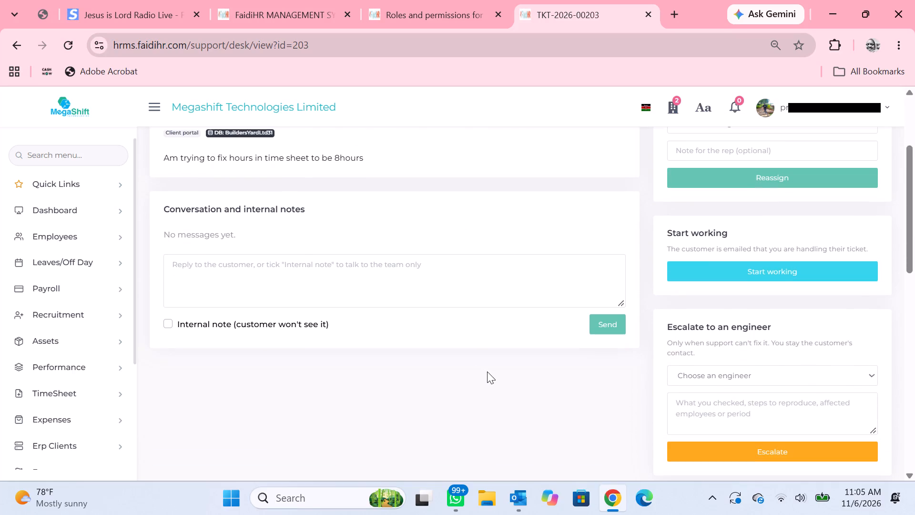
scroll(501, 376, "up", 4)
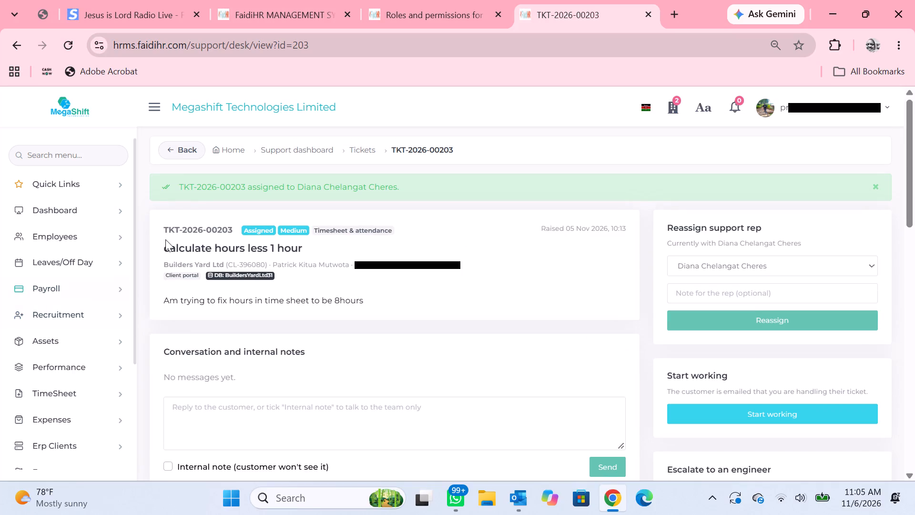
Return to the ticket list and examine the All tickets and All open views, toggling between own and everyone's tickets.
left_click(173, 149)
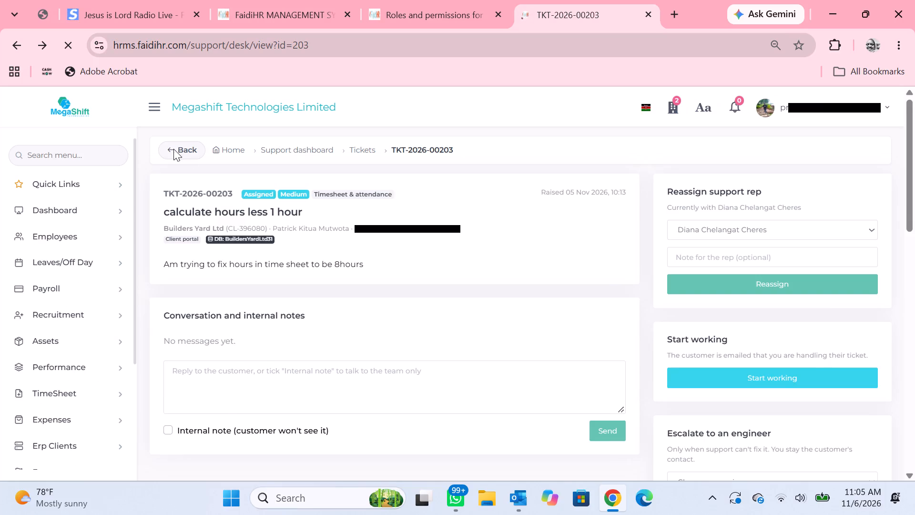
left_click(190, 152)
scroll(844, 128, "up", 5)
left_click(793, 195)
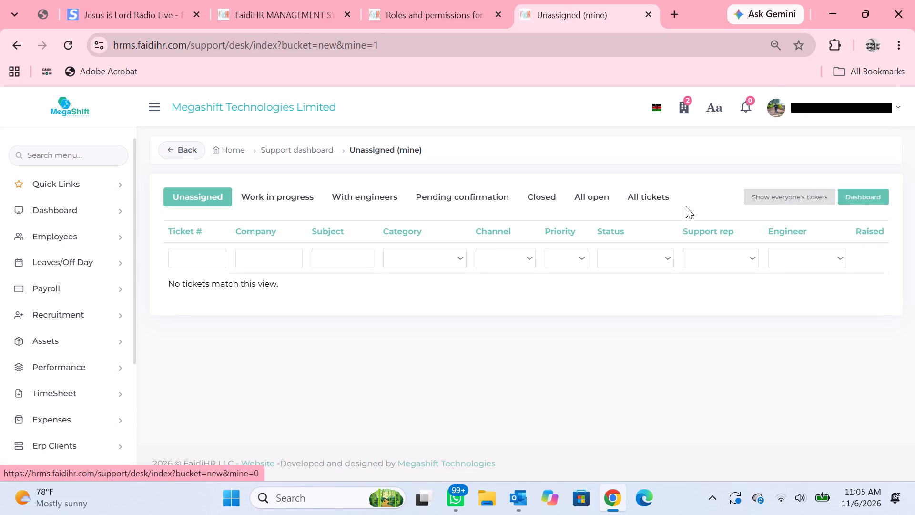
left_click(631, 197)
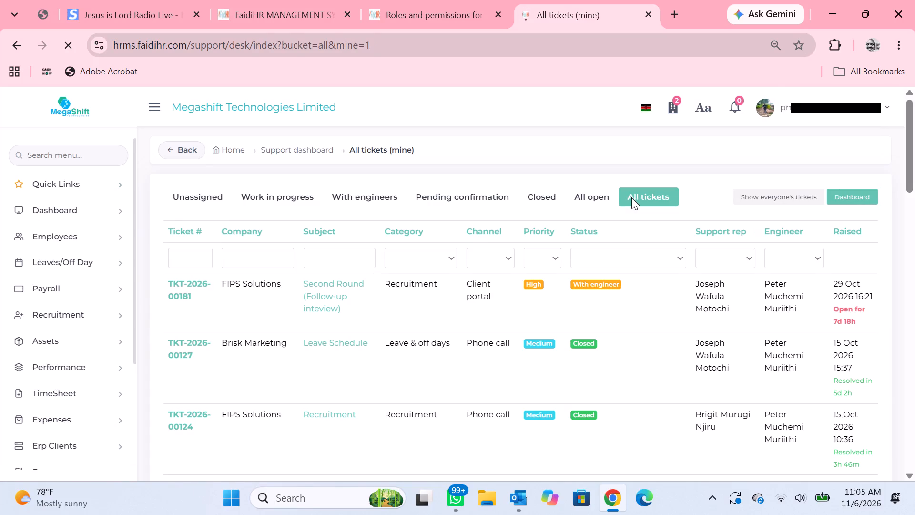
left_click(792, 199)
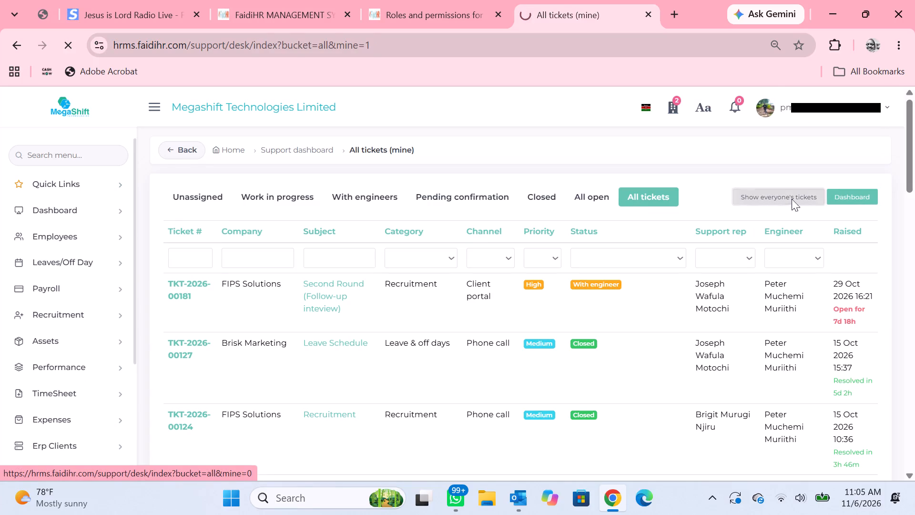
left_click(792, 199)
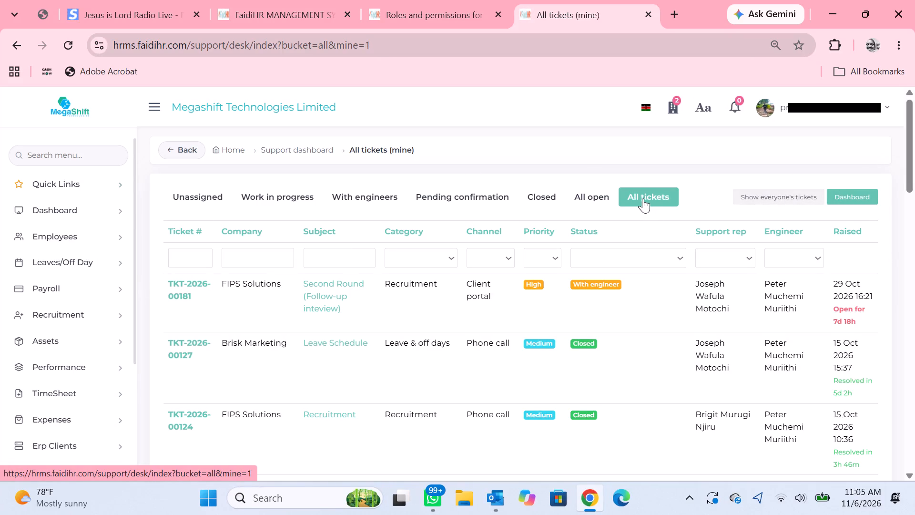
left_click(576, 199)
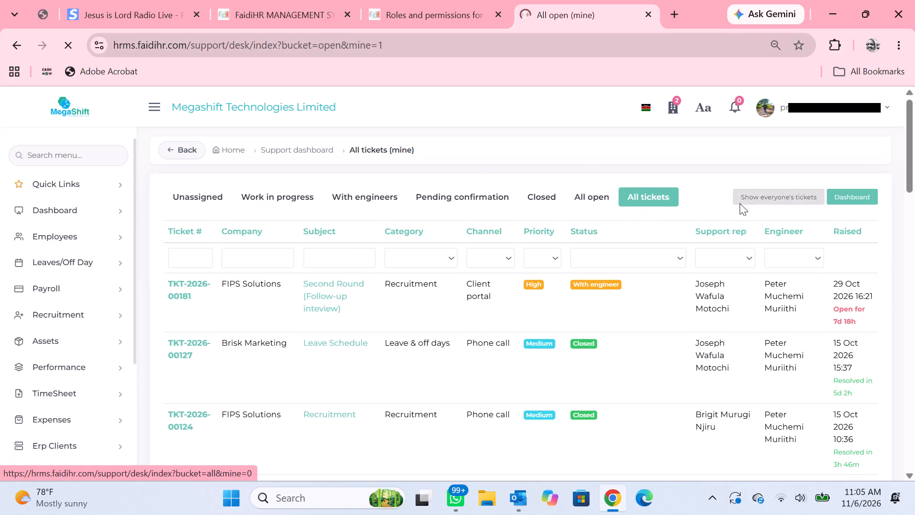
left_click(783, 195)
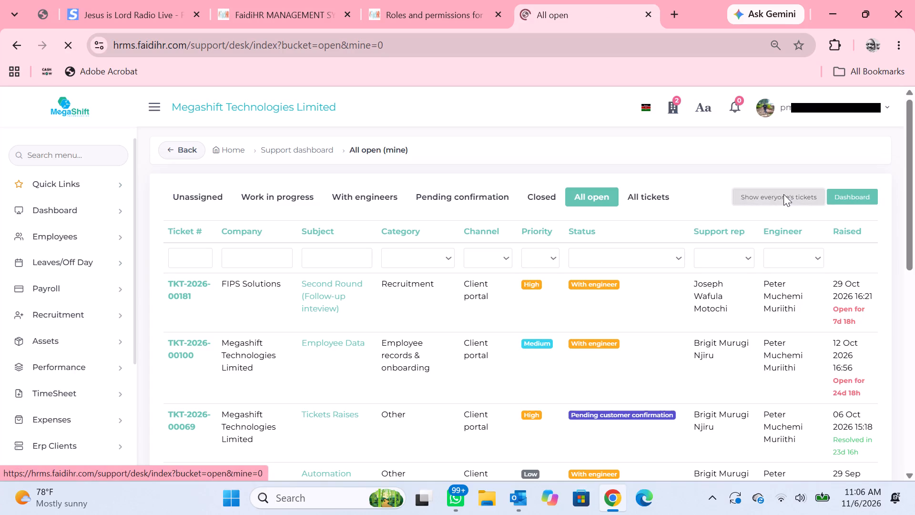
left_click(787, 197)
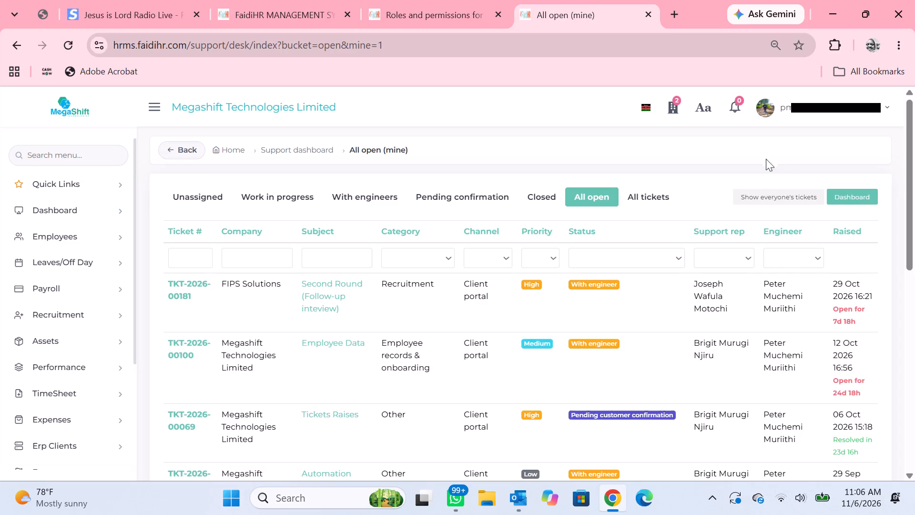
Open the signed-in account's options for logging out of the system.
left_click(850, 112)
left_click(863, 103)
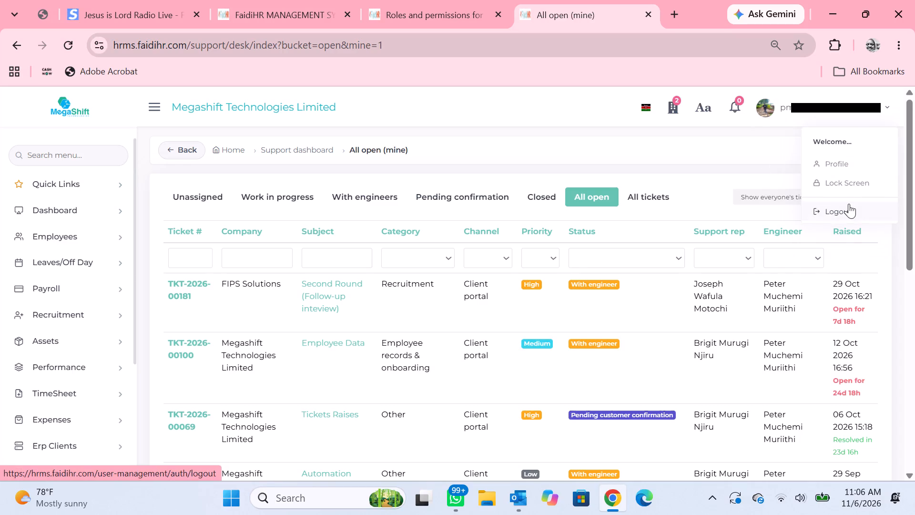
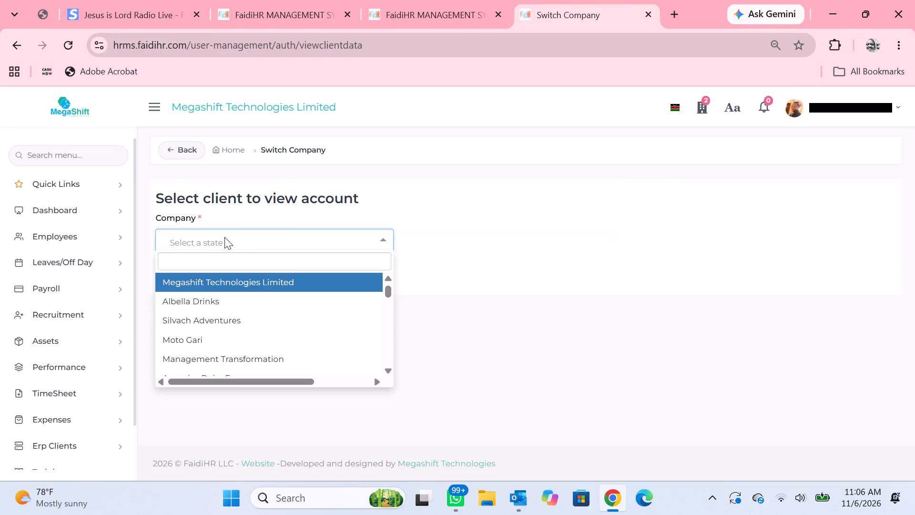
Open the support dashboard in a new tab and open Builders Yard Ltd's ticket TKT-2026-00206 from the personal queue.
left_click(681, 15)
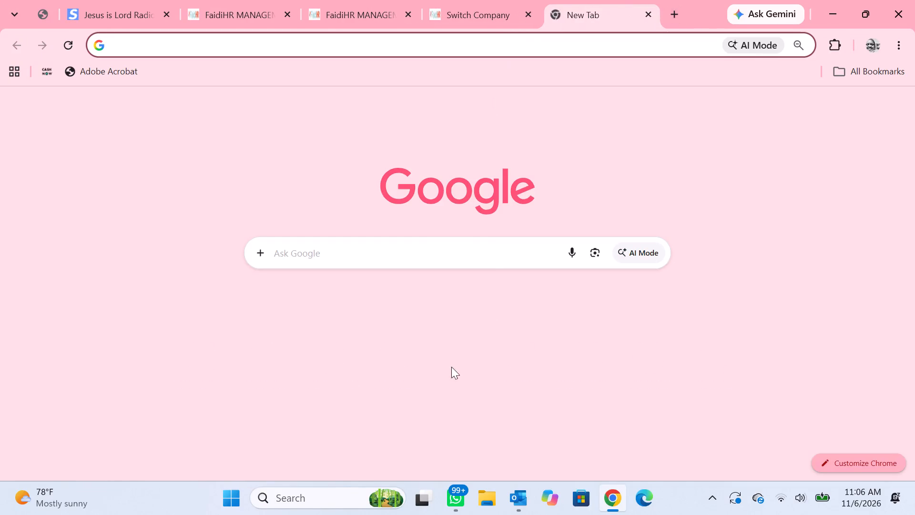
left_click(589, 363)
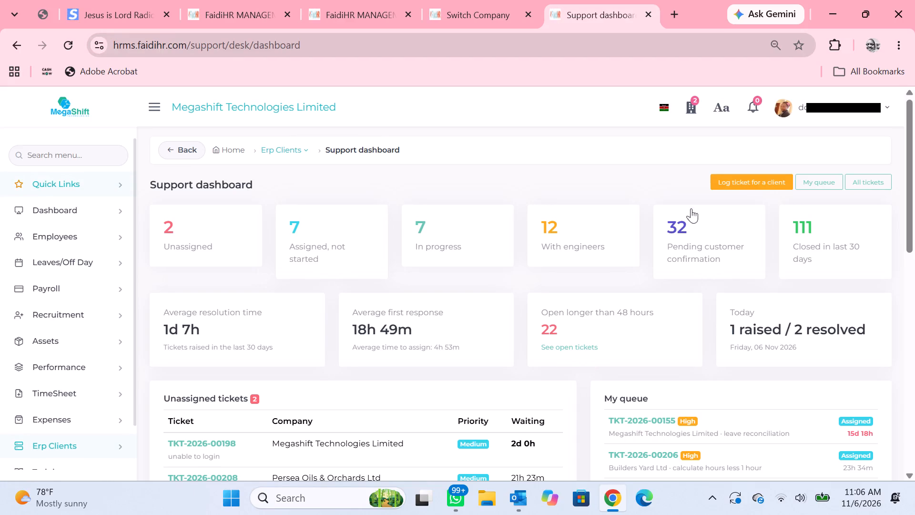
left_click(814, 179)
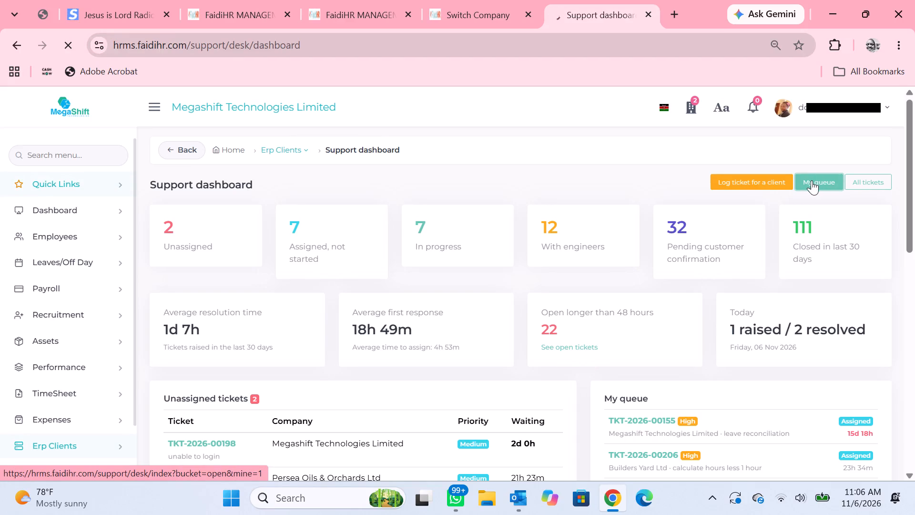
scroll(424, 398, "down", 1)
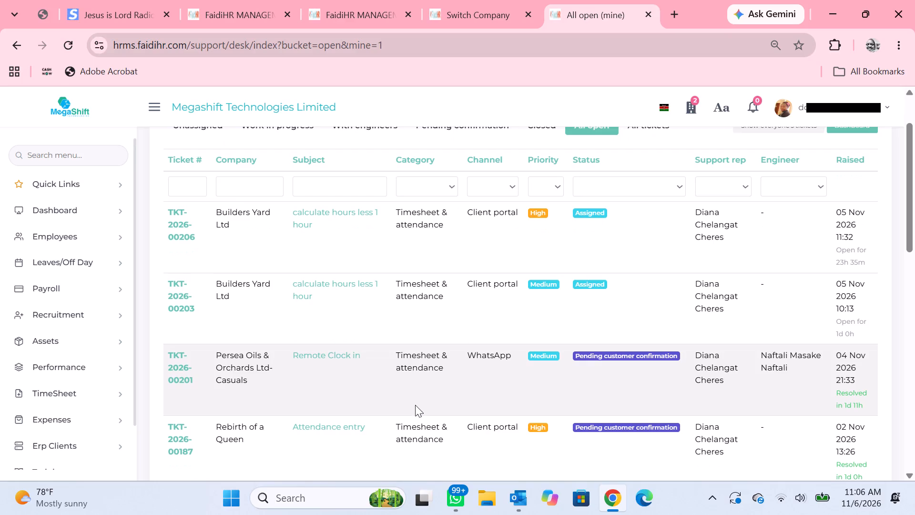
left_click(177, 225)
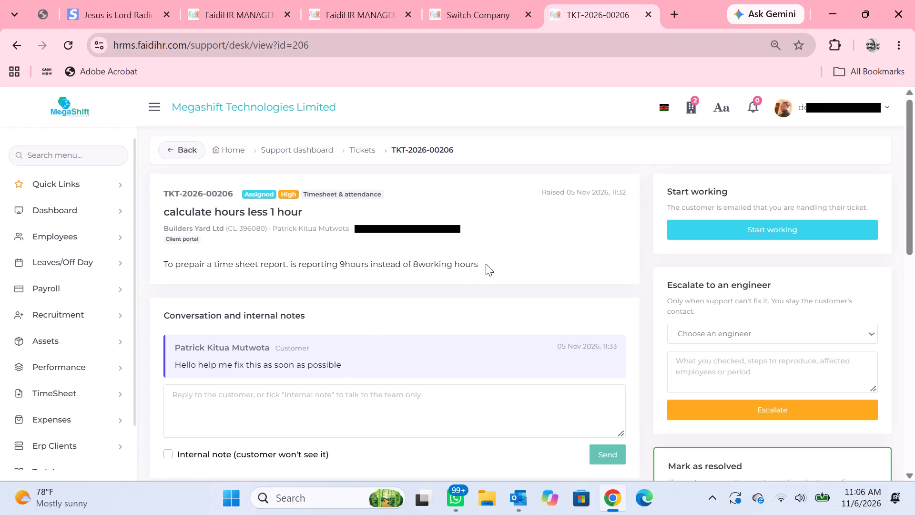
Escalate the ticket to engineer Naftali, copying the customer's description of 9 hours reported instead of 8 as the escalation note.
left_click_drag(486, 264, 163, 266)
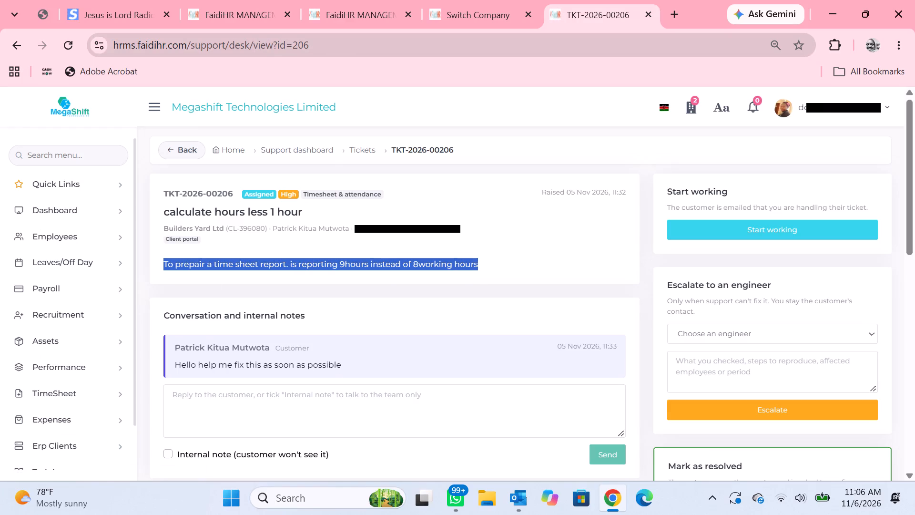
right_click(264, 264)
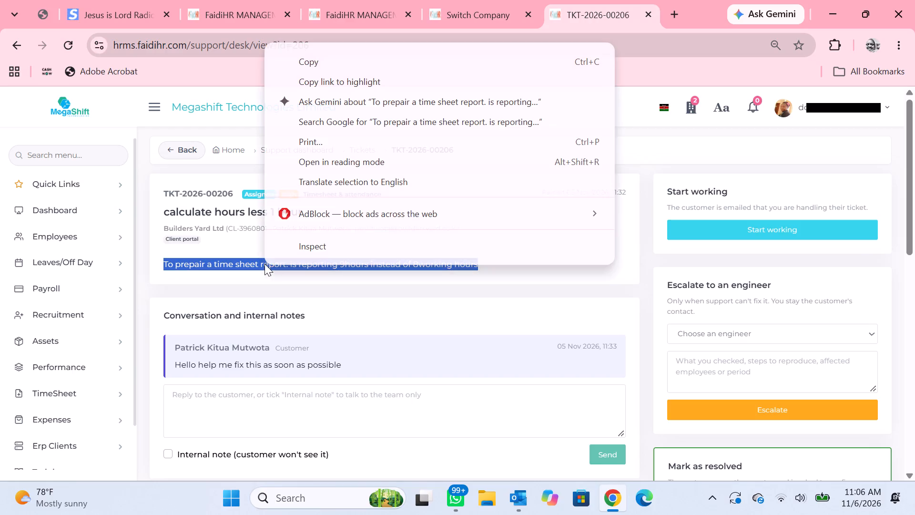
left_click(313, 63)
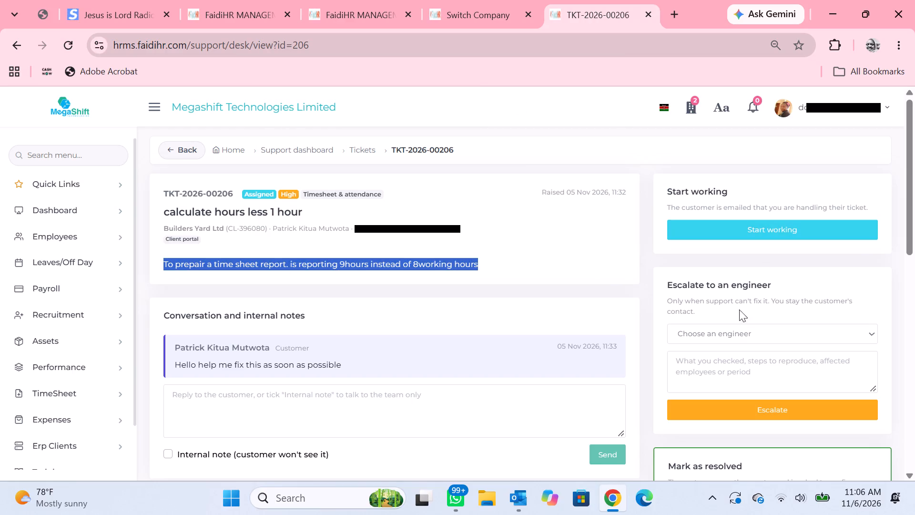
left_click(740, 330)
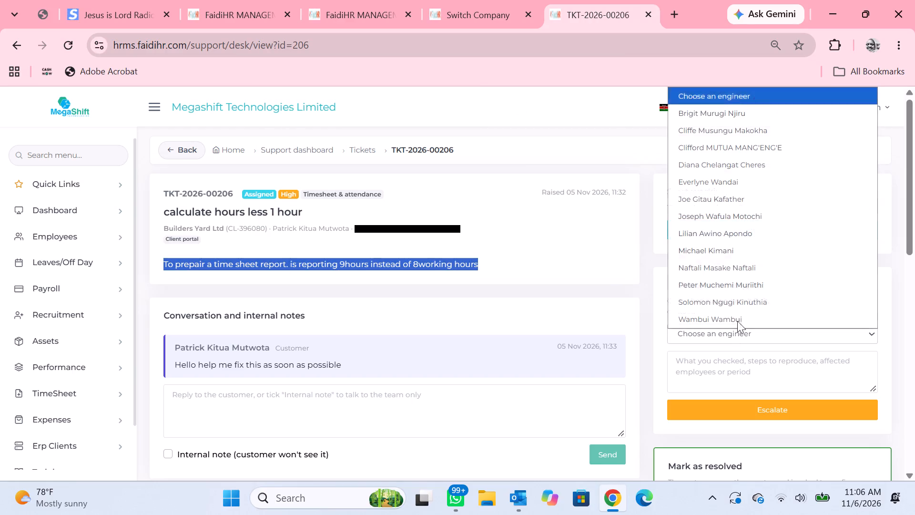
left_click(713, 270)
right_click(712, 363)
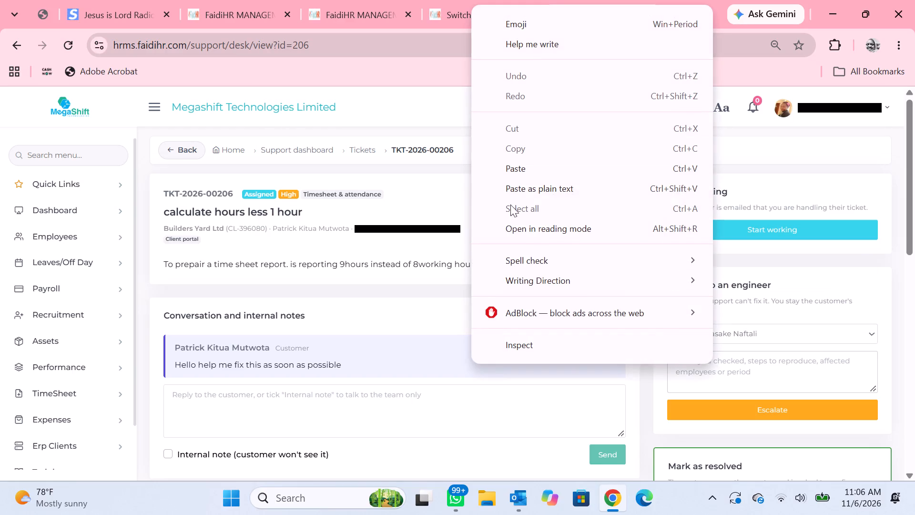
left_click(536, 166)
left_click(742, 409)
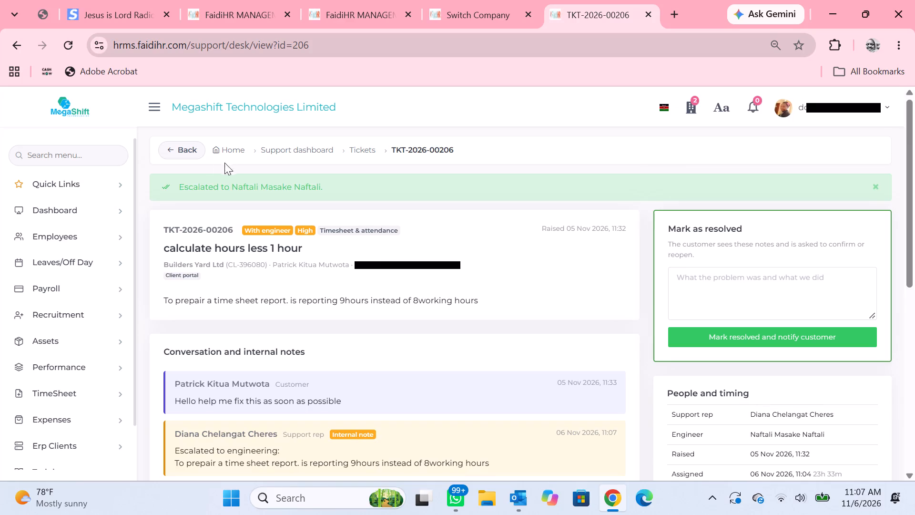
Return to the personal open tickets, reload the list and open Builders Yard Ltd's other timesheet ticket, TKT-2026-00203.
scroll(266, 271, "up", 3)
left_click(195, 151)
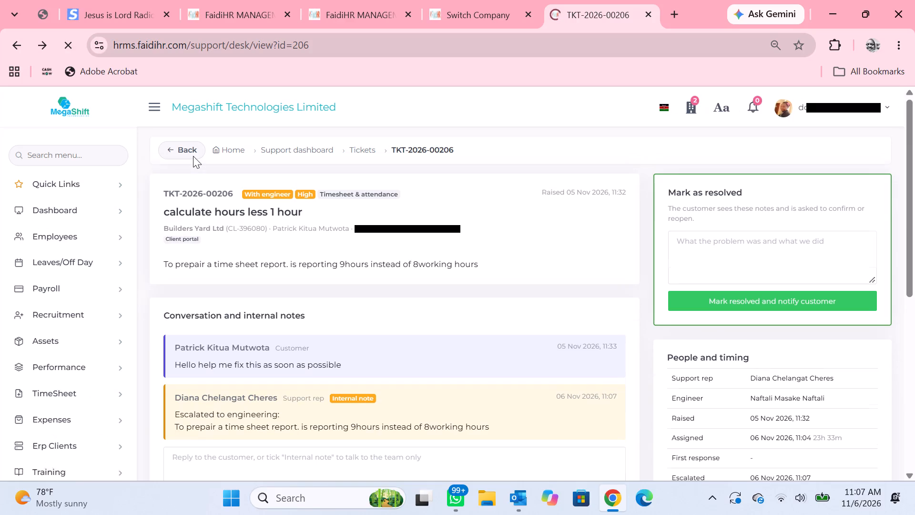
left_click(187, 142)
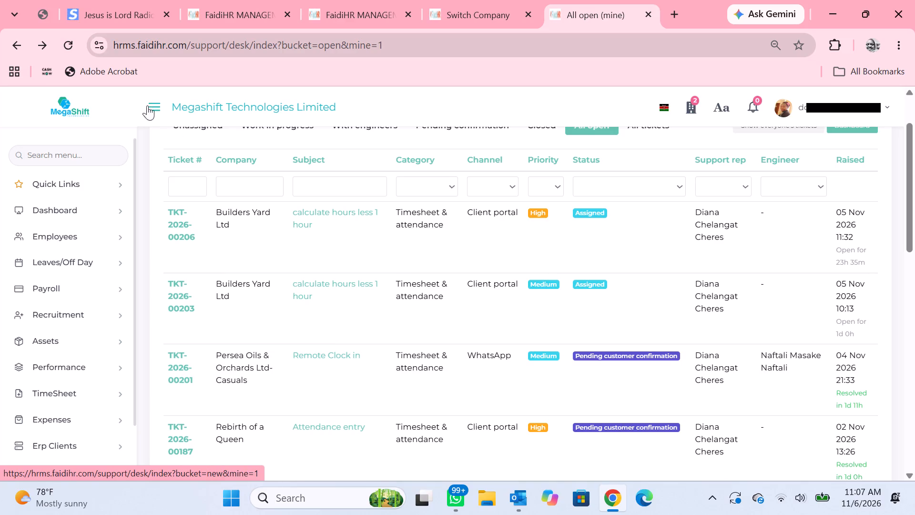
left_click(68, 41)
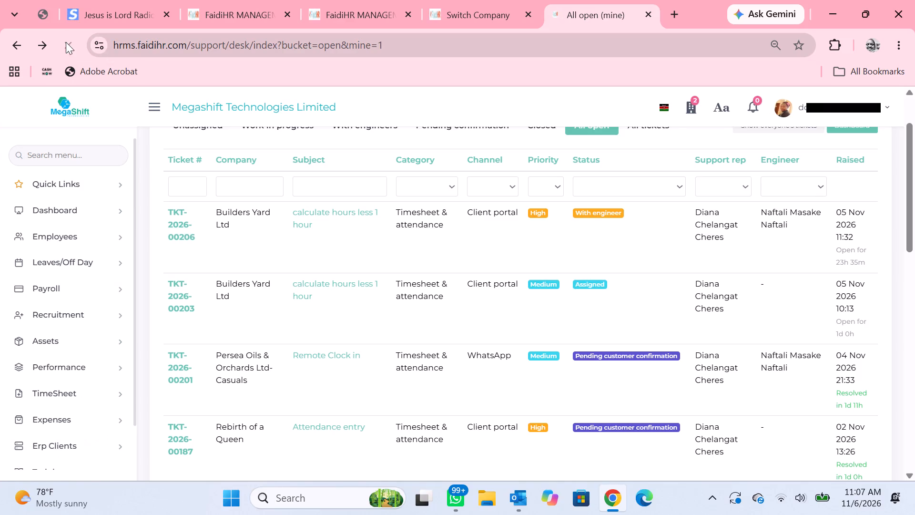
scroll(368, 341, "up", 1)
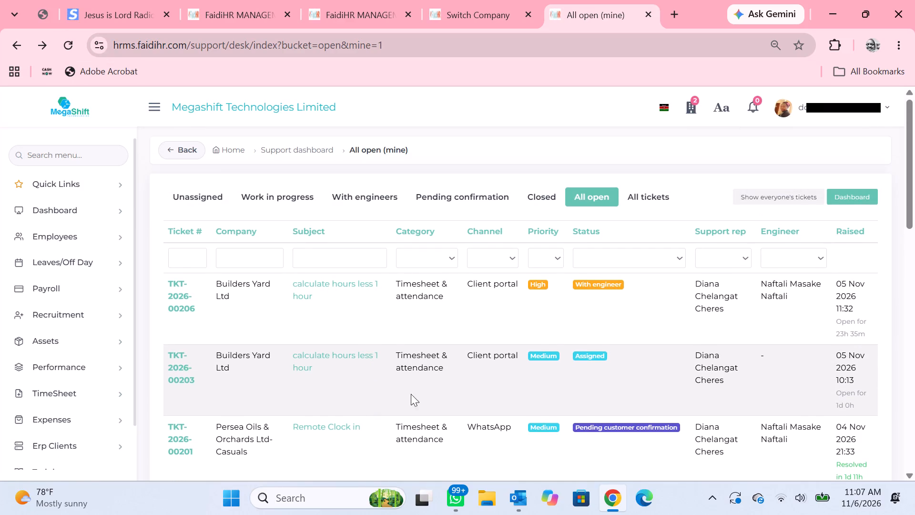
left_click(174, 370)
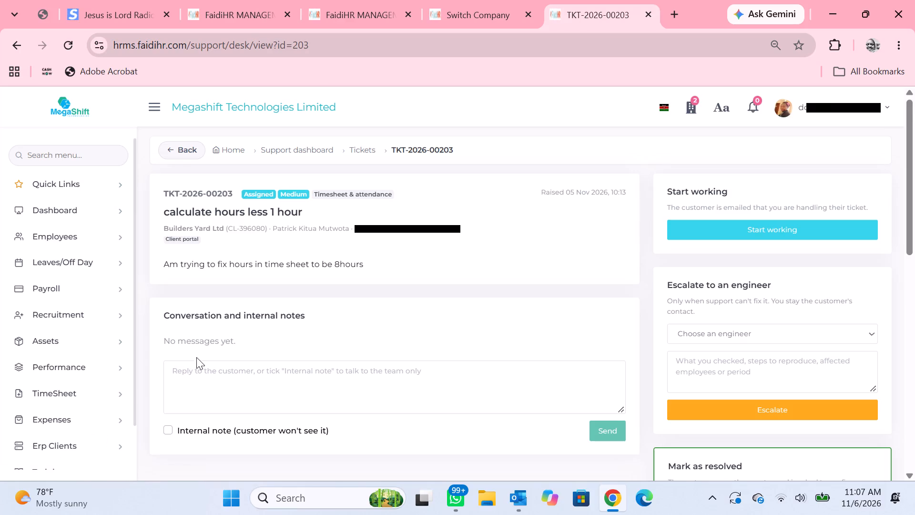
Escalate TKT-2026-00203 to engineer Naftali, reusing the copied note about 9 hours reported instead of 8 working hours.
scroll(215, 352, "down", 1)
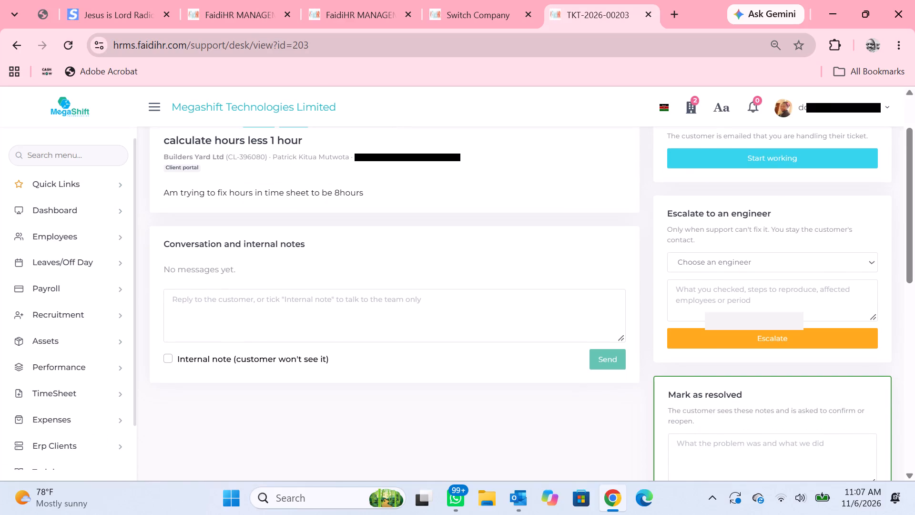
left_click(713, 262)
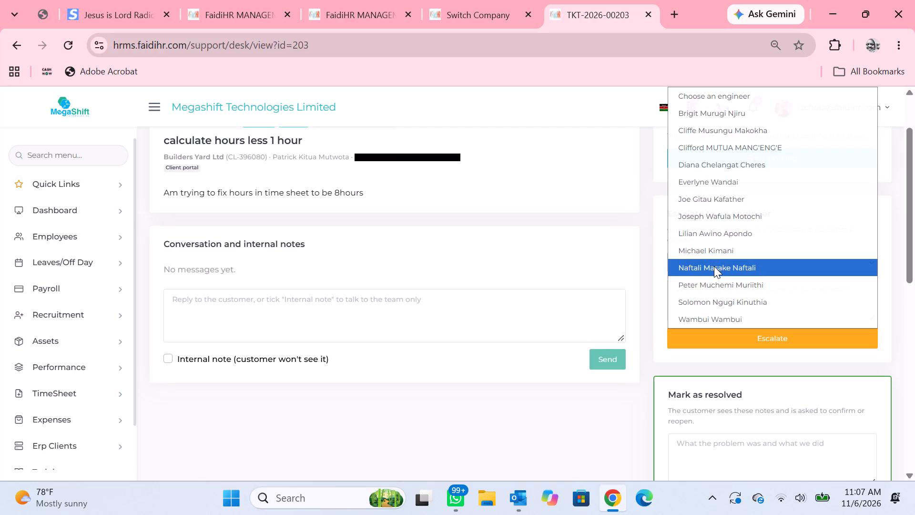
left_click(714, 266)
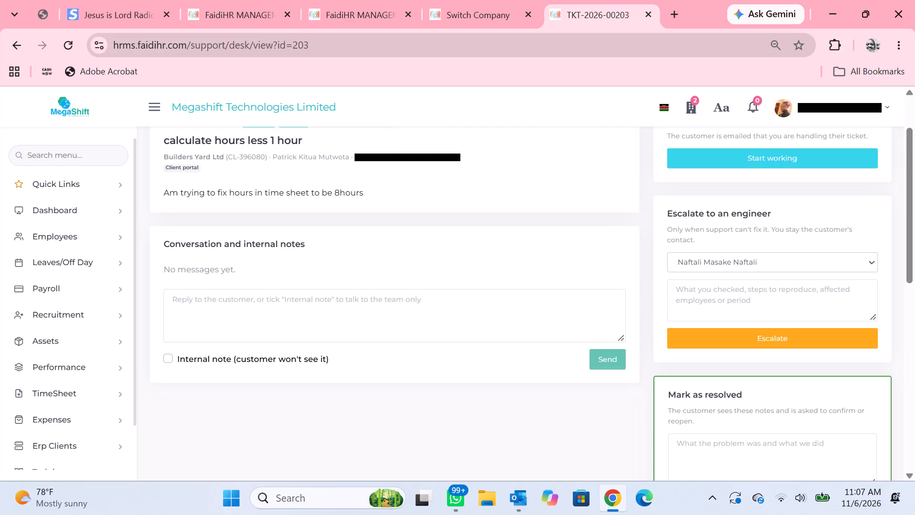
right_click(703, 293)
left_click(533, 286)
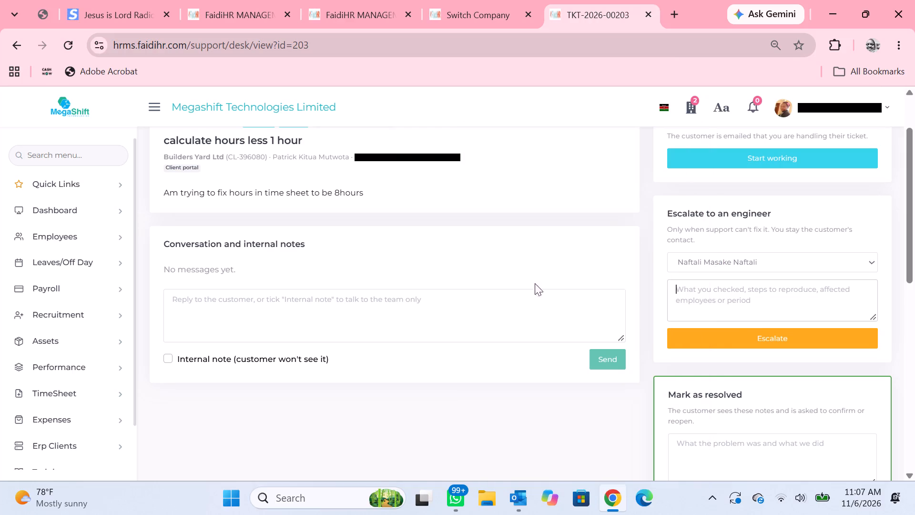
left_click(736, 336)
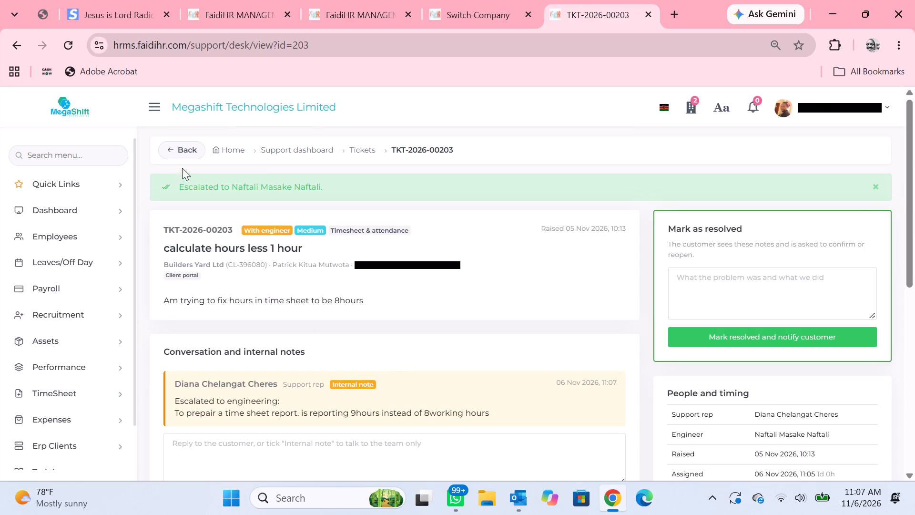
Reload the ticket, return to the All open list and limit it to own tickets to check both Builders Yard Ltd escalations.
left_click(67, 49)
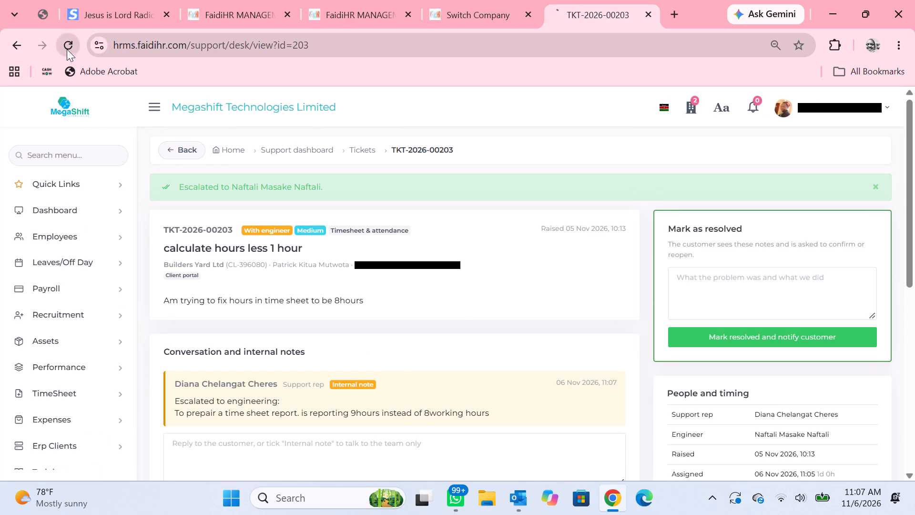
left_click(185, 154)
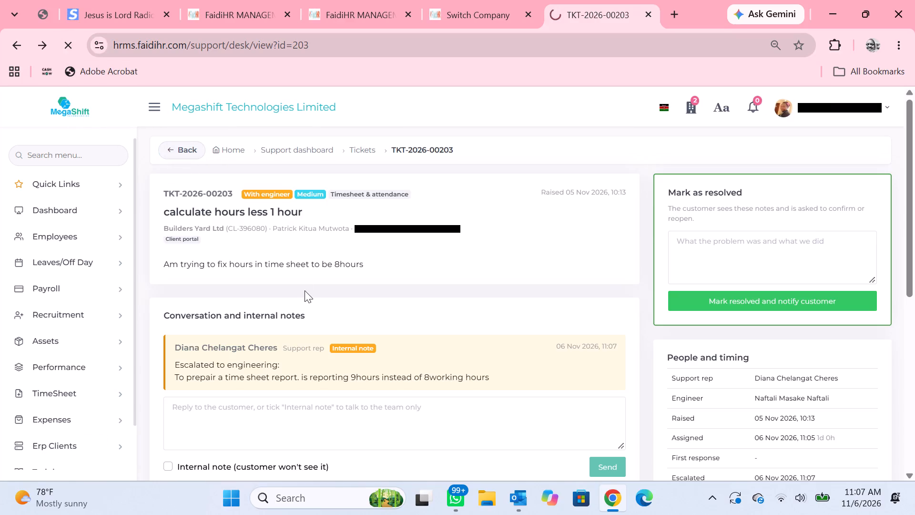
scroll(427, 291, "down", 1)
scroll(428, 290, "up", 4)
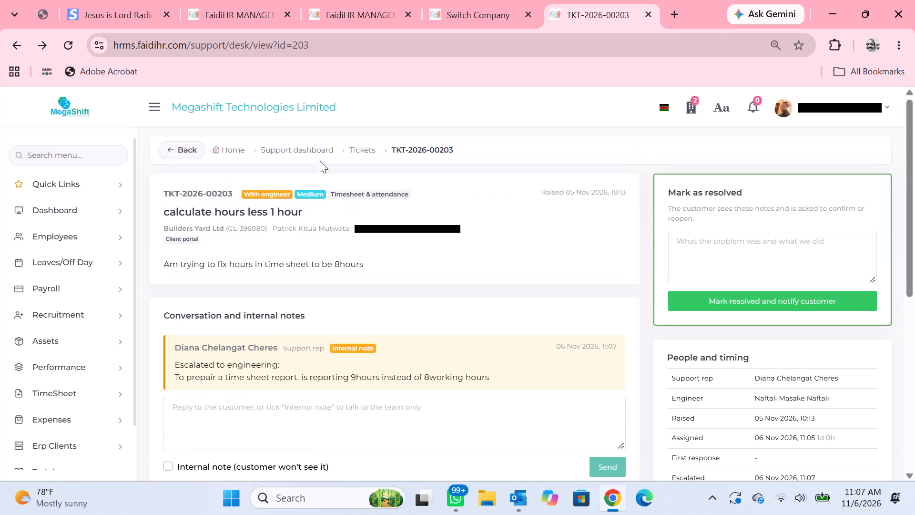
left_click(354, 151)
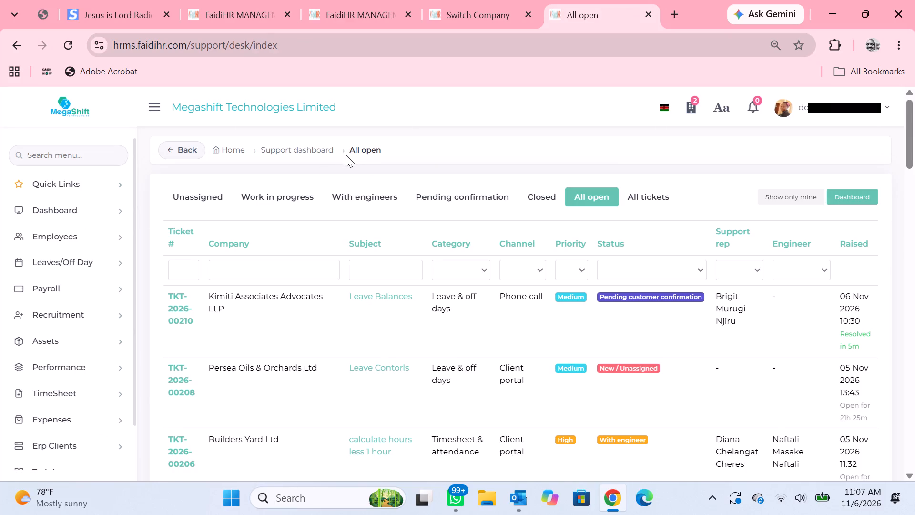
scroll(380, 238, "down", 2)
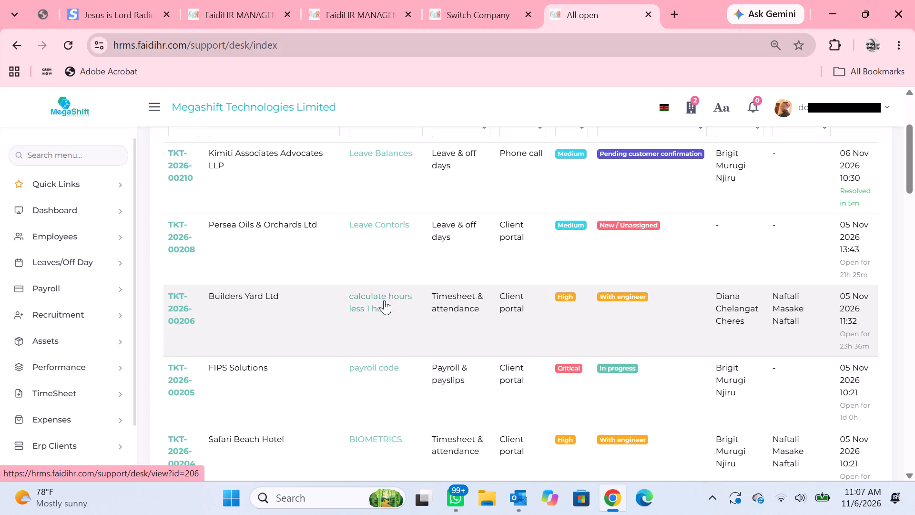
scroll(406, 313, "up", 1)
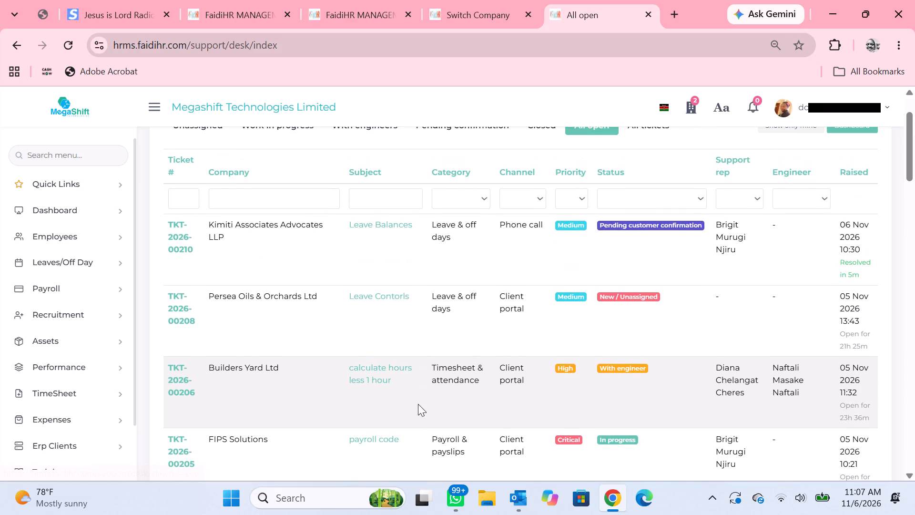
scroll(417, 407, "up", 3)
left_click(784, 197)
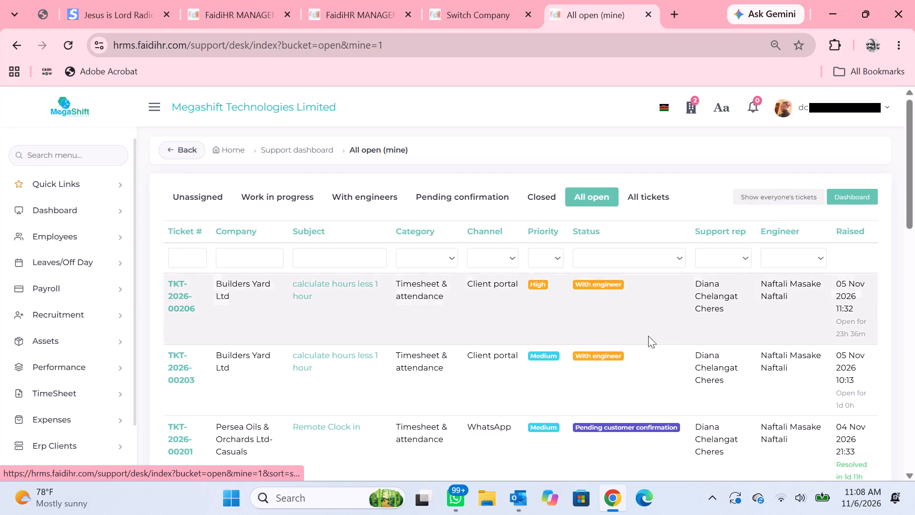
scroll(638, 369, "down", 1)
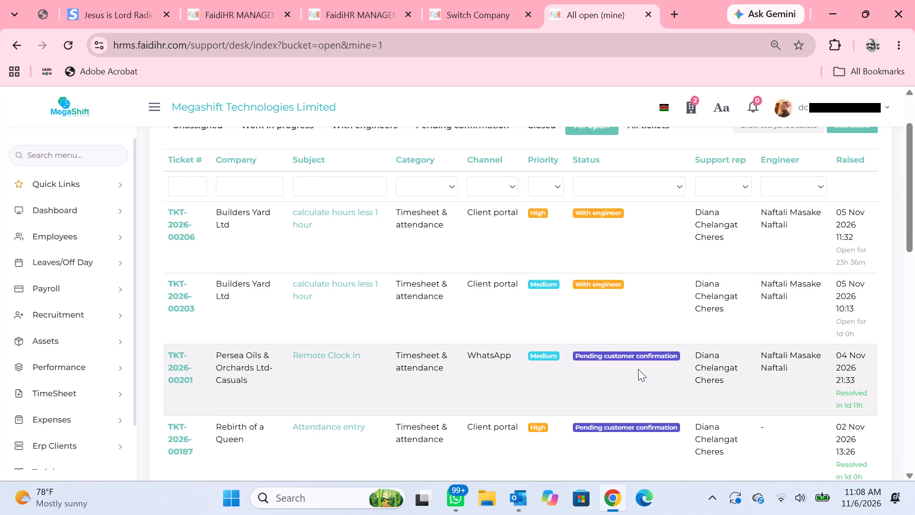
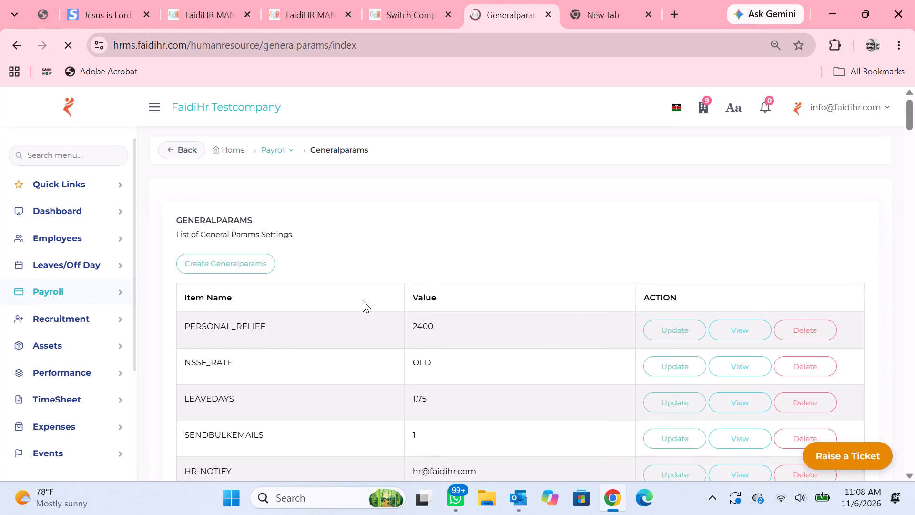
Search the general parameters list for a working-hours setting, trying the terms "wor", "hour" and "work".
left_click(798, 310)
type("wor")
scroll(438, 306, "down", 1)
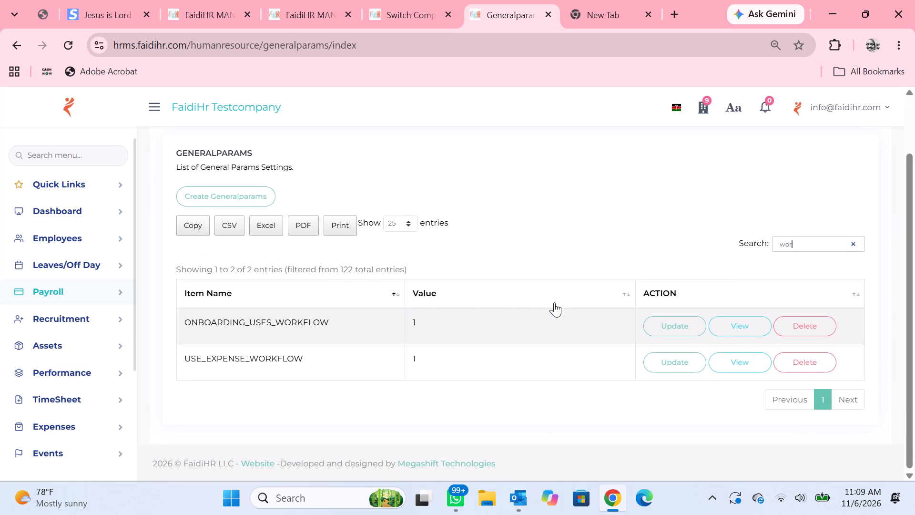
key("BackSpace")
key("BackSpace")
key("BackSpace")
key("BackSpace")
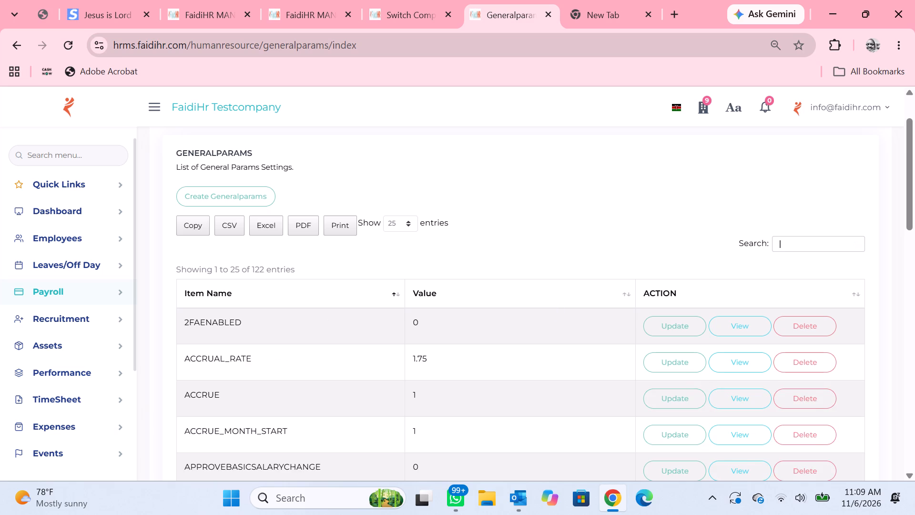
type("hour")
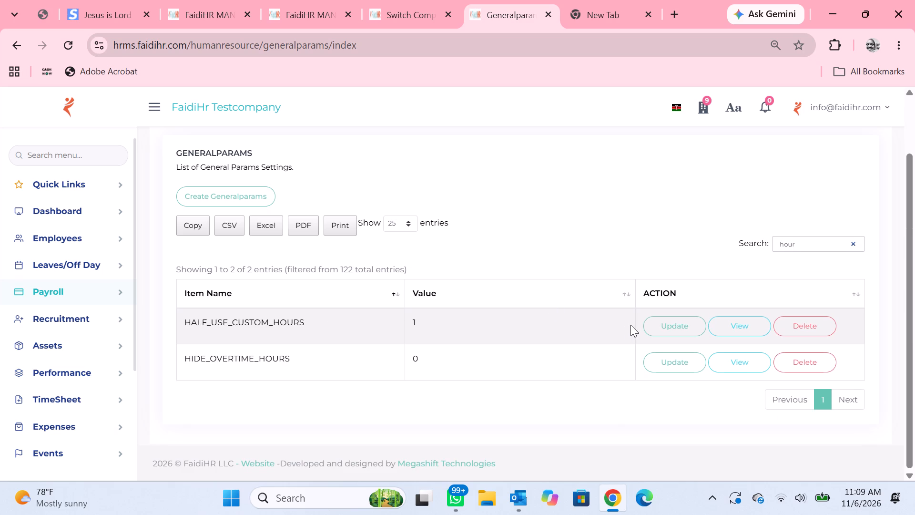
key("BackSpace")
key("BackSpace")
key("BackSpace")
key("BackSpace")
key("BackSpace")
key("BackSpace")
type("work")
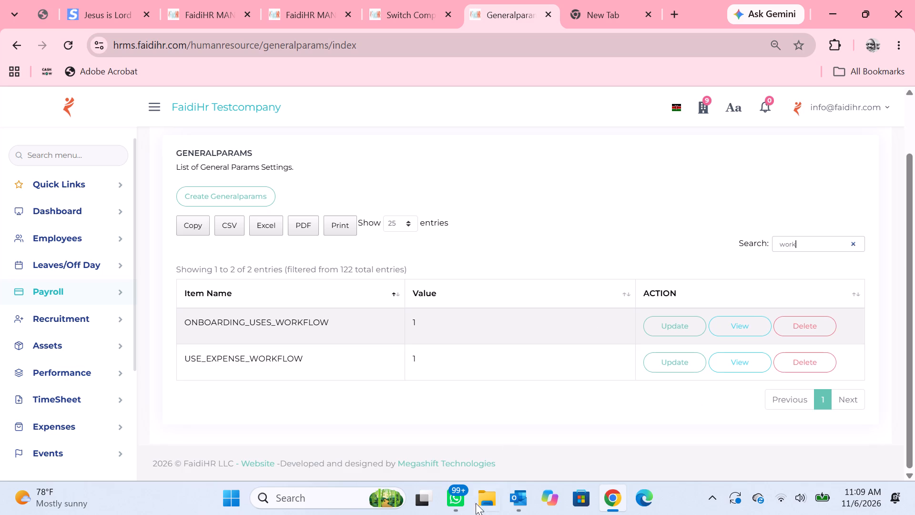
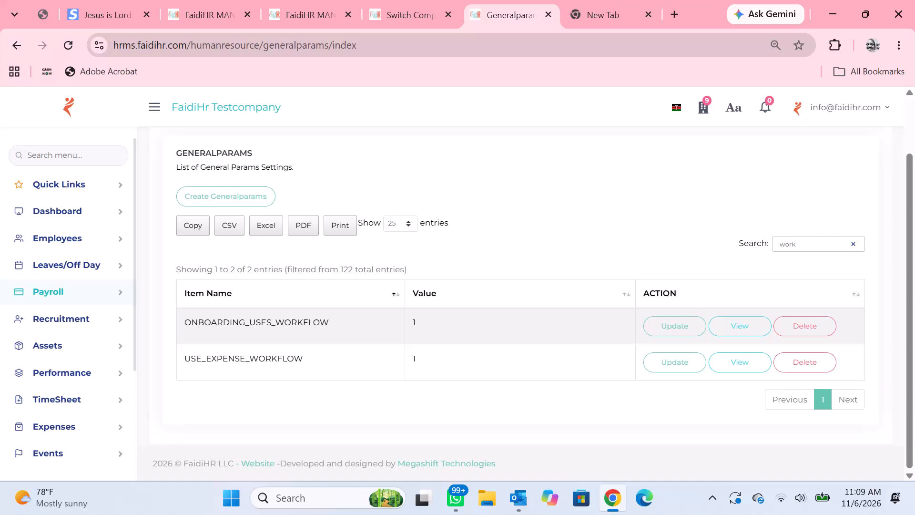
Search the general parameters list for a working-hours setting, trying the terms "worki" and "wor".
key("i")
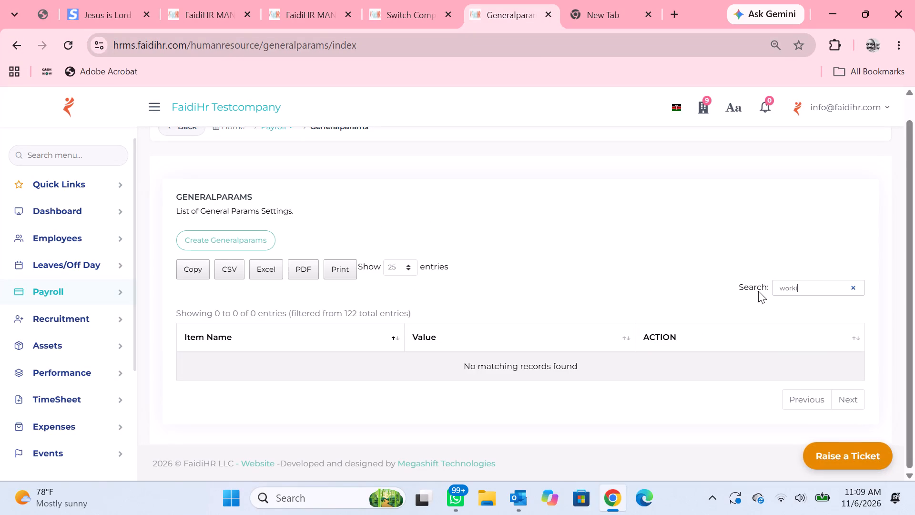
left_click_drag(807, 284, 755, 292)
key("w")
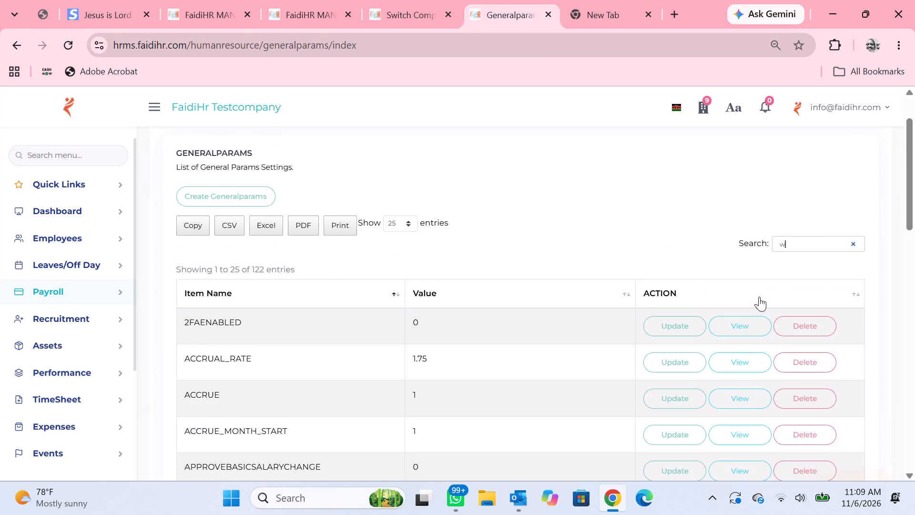
key("o")
key("r")
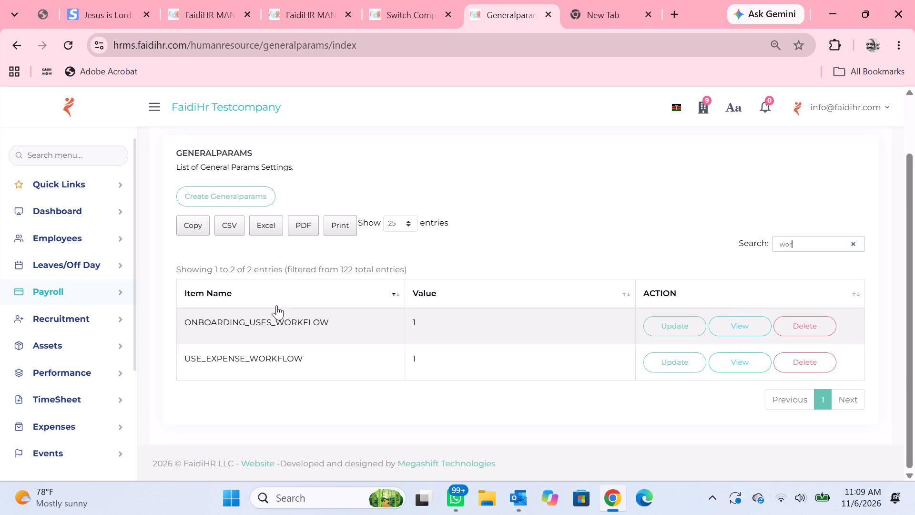
Open the form for a new general parameter and enter "worki" as the item name to look for a matching name suggestion.
left_click(242, 193)
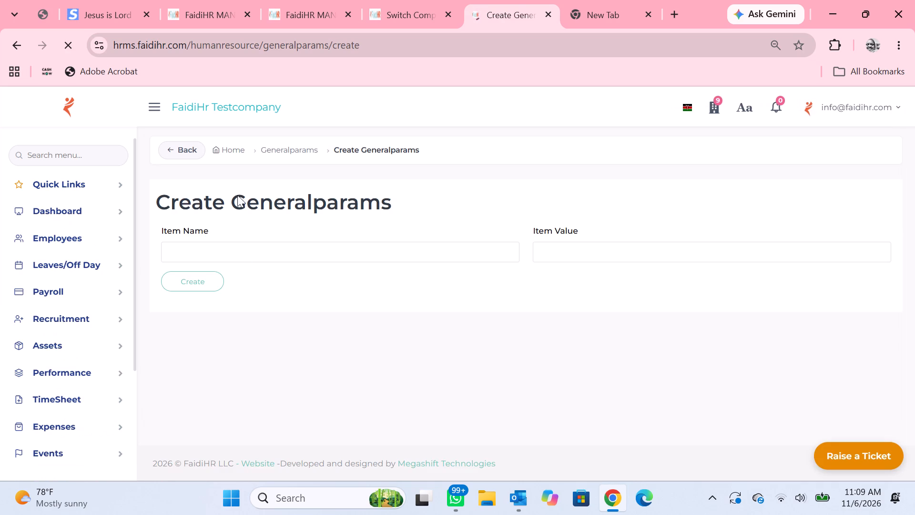
left_click(217, 246)
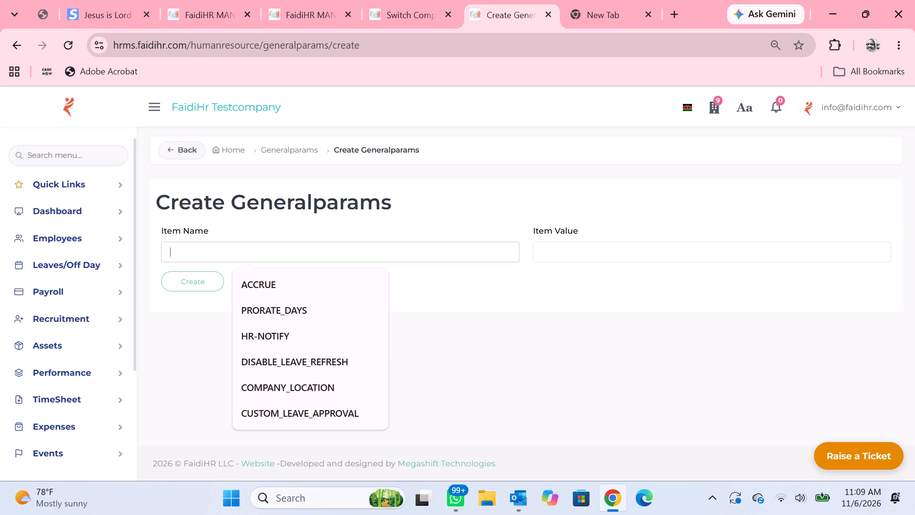
type("worki")
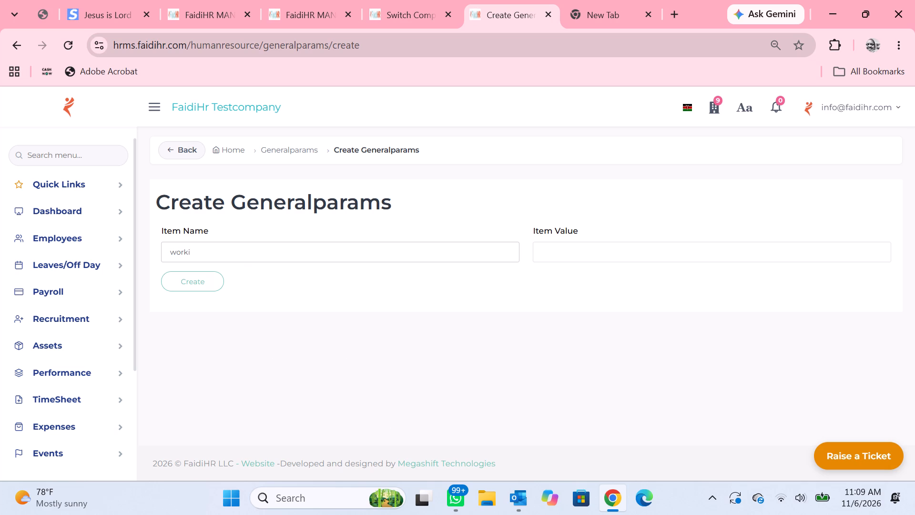
Log out of the FaidiHr Testcompany account.
left_click(849, 111)
left_click(864, 108)
left_click(868, 106)
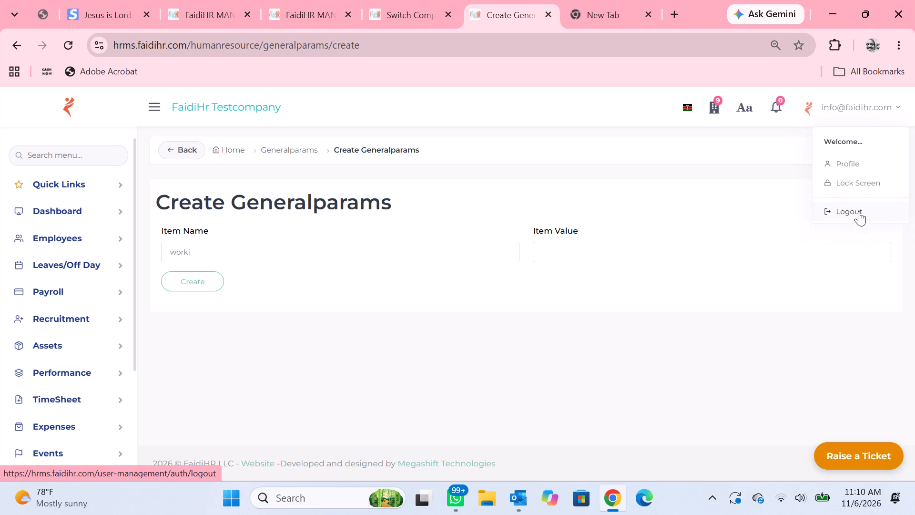
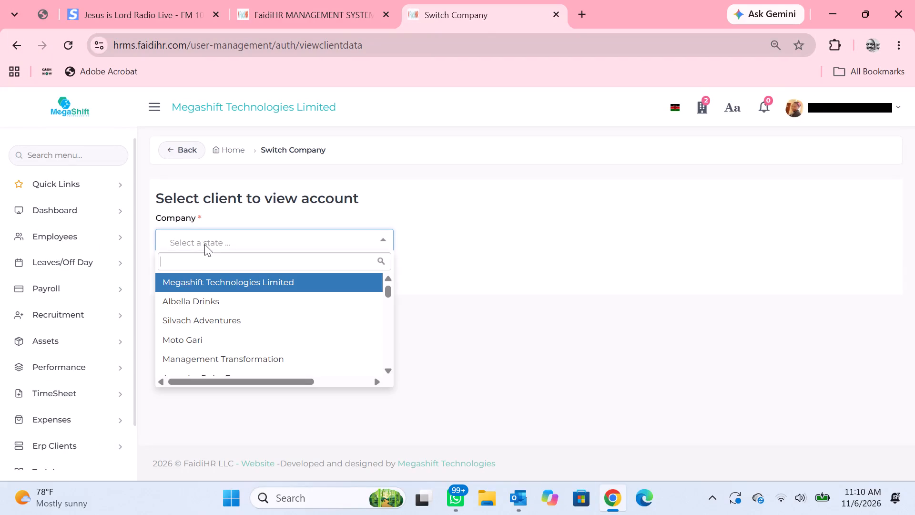
Switch the client account to Persea Oils & Orchards Ltd- Casuals, finding it with the search term "pers".
type("per")
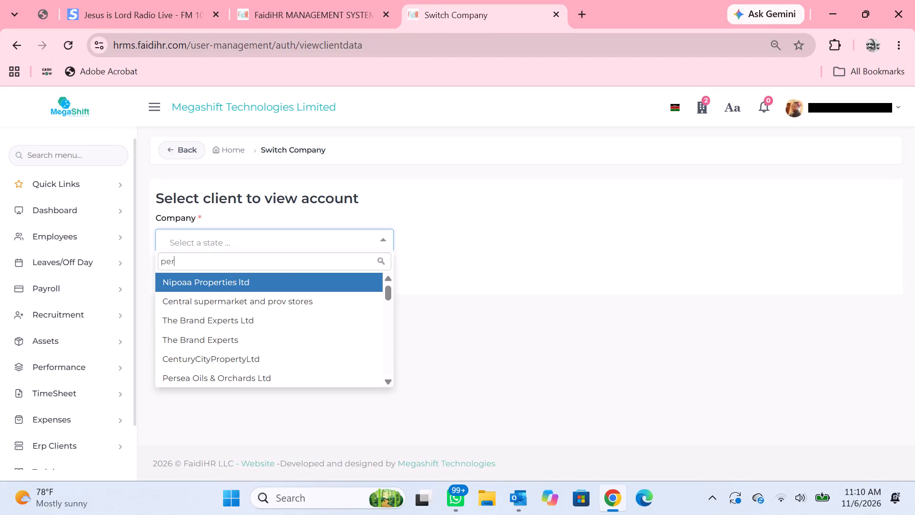
key("BackSpace")
key("BackSpace")
type("ers")
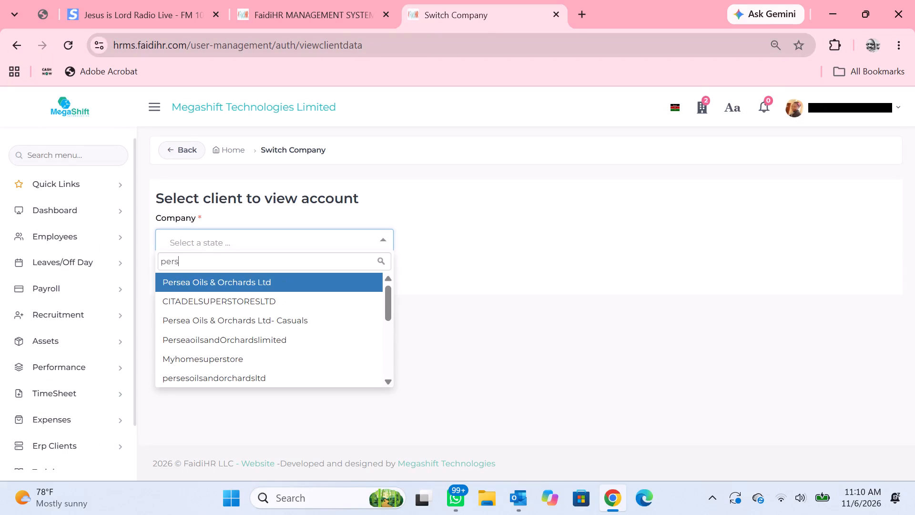
left_click(226, 319)
left_click(193, 272)
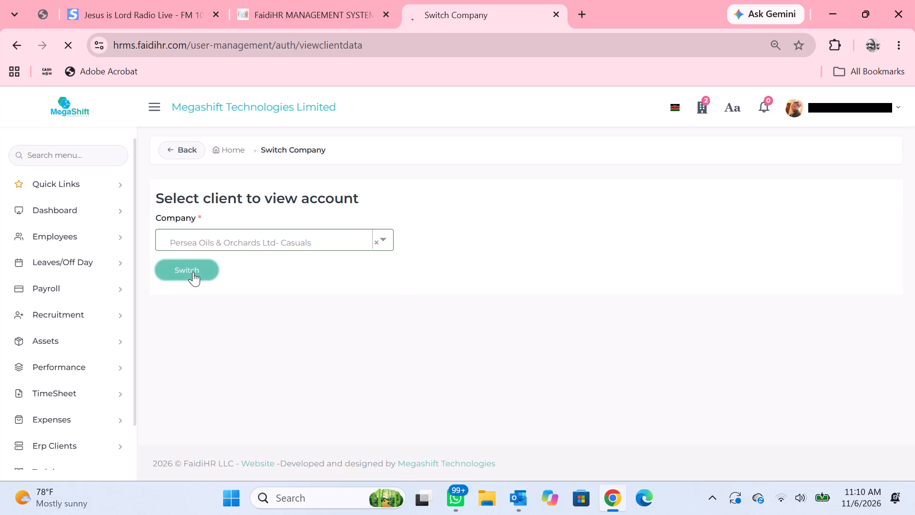
Open the company's general parameters and search the list for the working-hours setting with "wo".
scroll(75, 427, "down", 5)
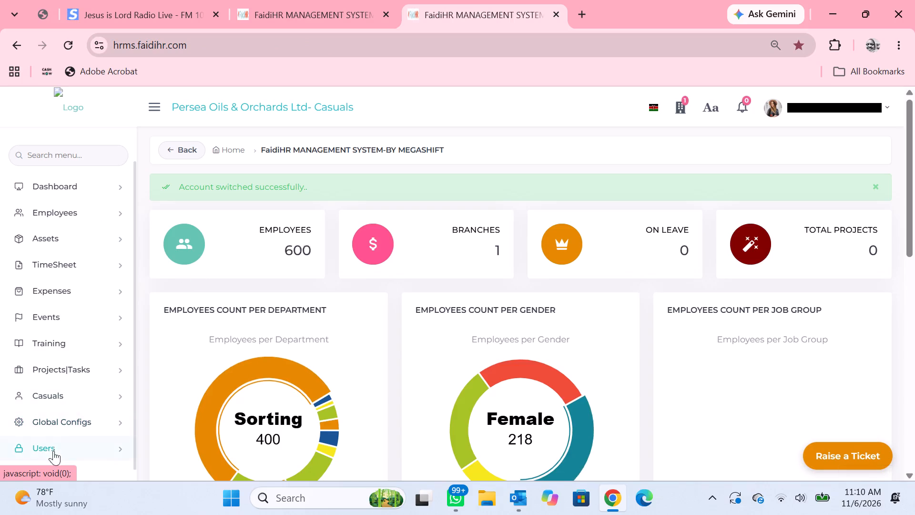
left_click(61, 424)
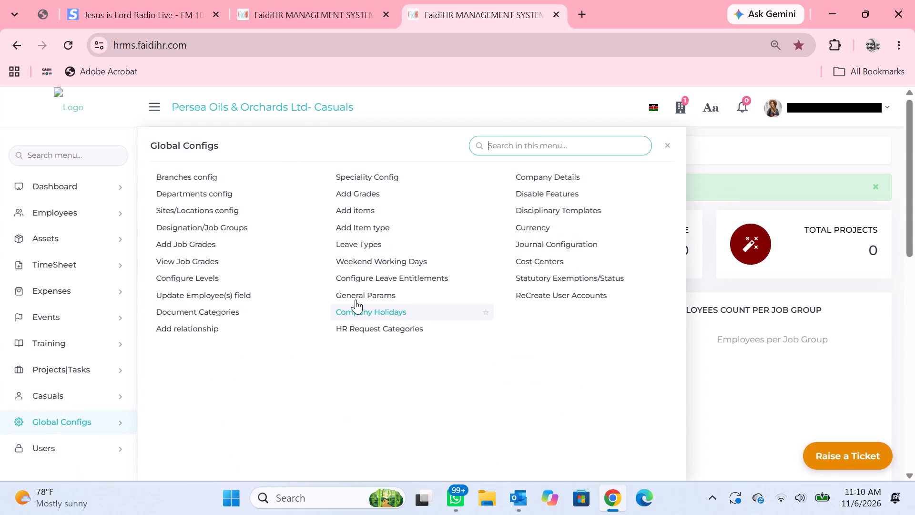
left_click(358, 295)
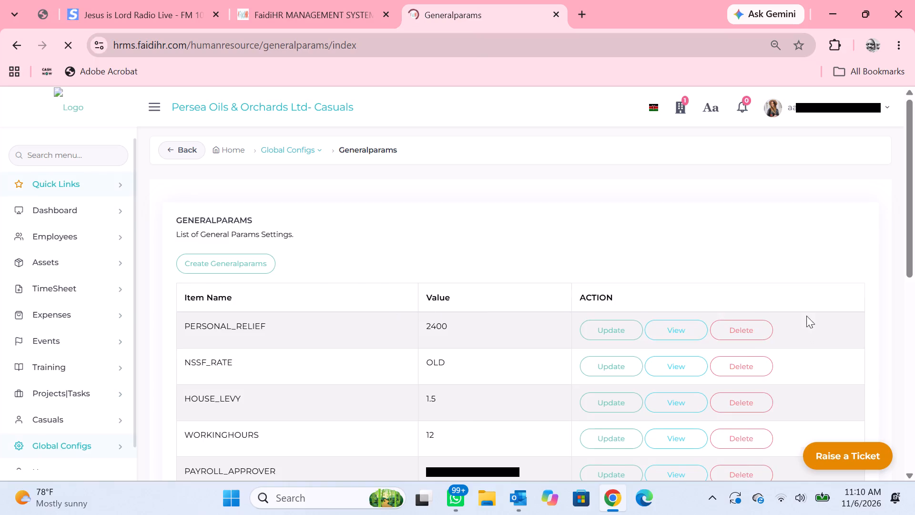
left_click(797, 314)
key("w")
key("o")
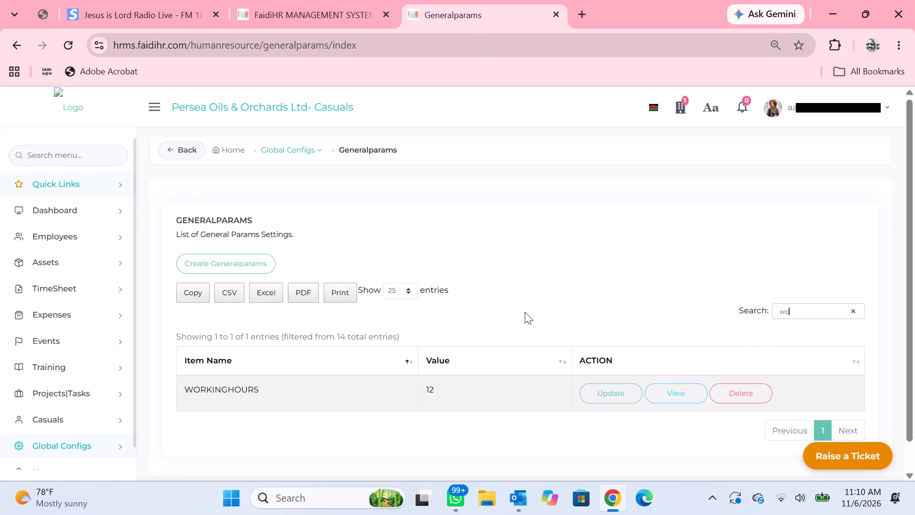
Place the Megashift dashboard tab after the Generalparams tab, open an account option there, and return to the Persea general parameters.
left_click_drag(296, 19, 519, 22)
left_click(849, 106)
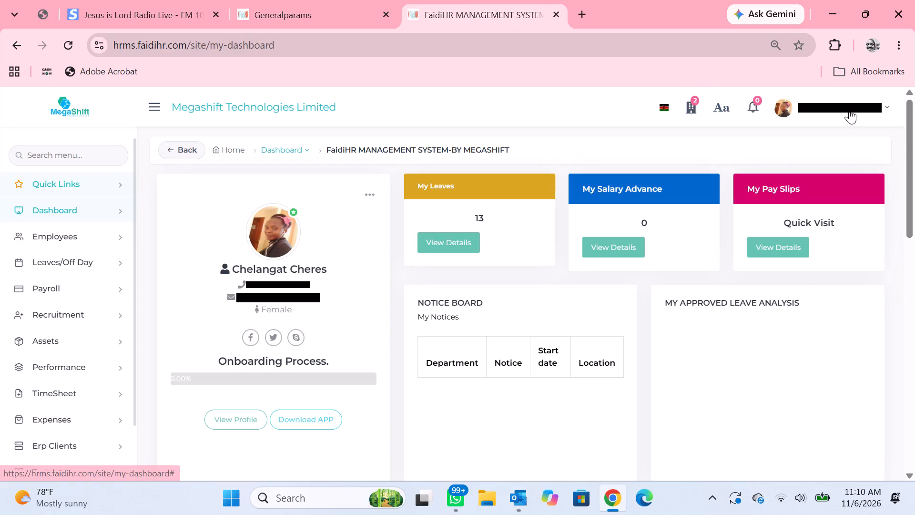
left_click(843, 213)
left_click(343, 0)
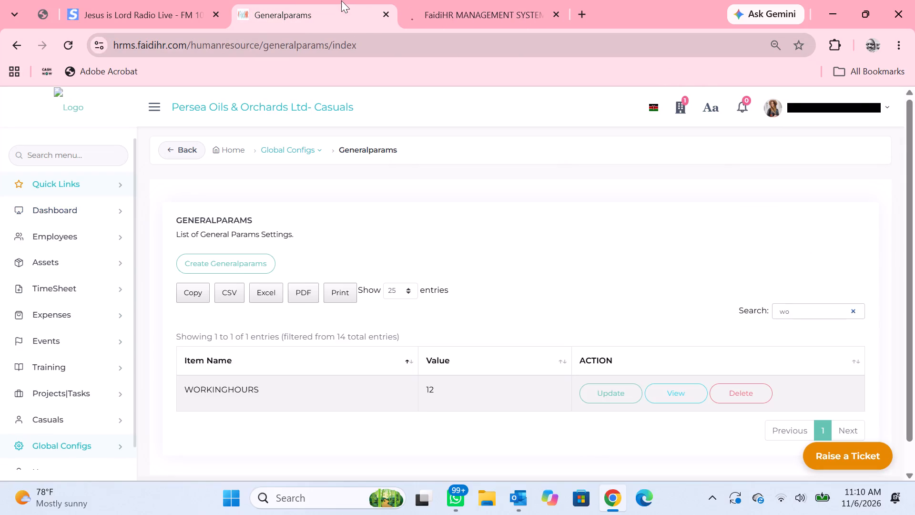
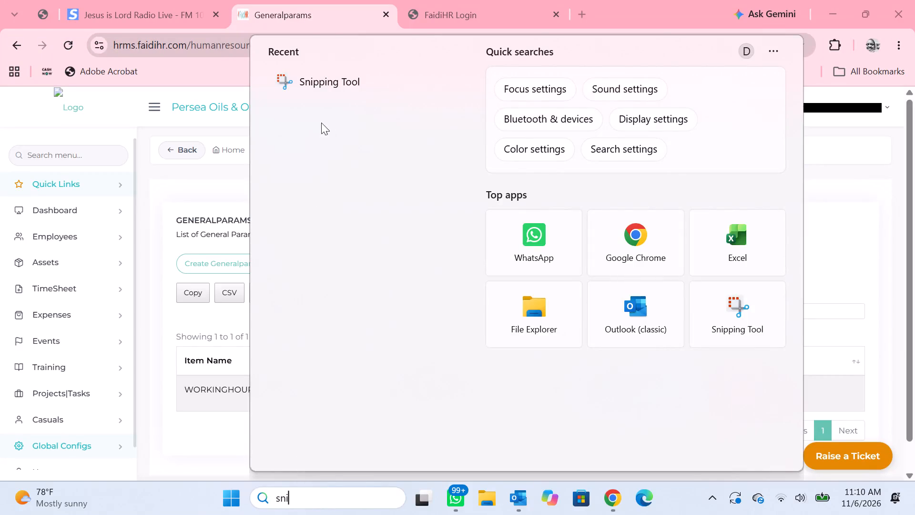
Capture a Snipping Tool screenshot of the Persea Oils & Orchards Ltd- Casuals general parameters page, including the company name and the WORKINGHOURS row.
left_click_drag(332, 96, 328, 84)
left_click(305, 131)
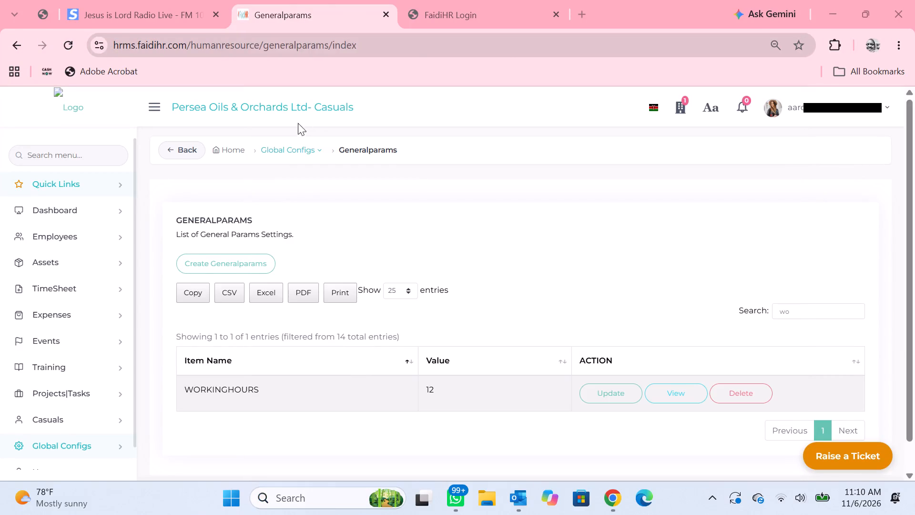
left_click(71, 36)
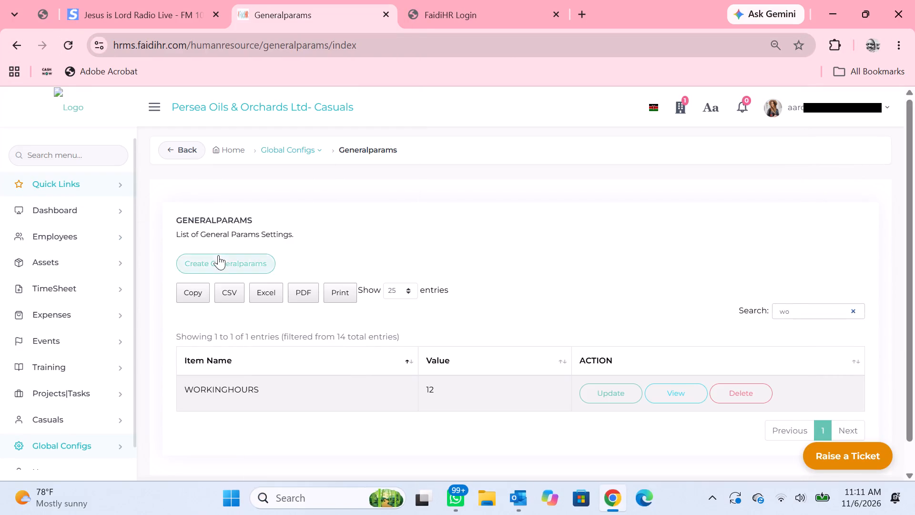
left_click_drag(124, 87, 252, 267)
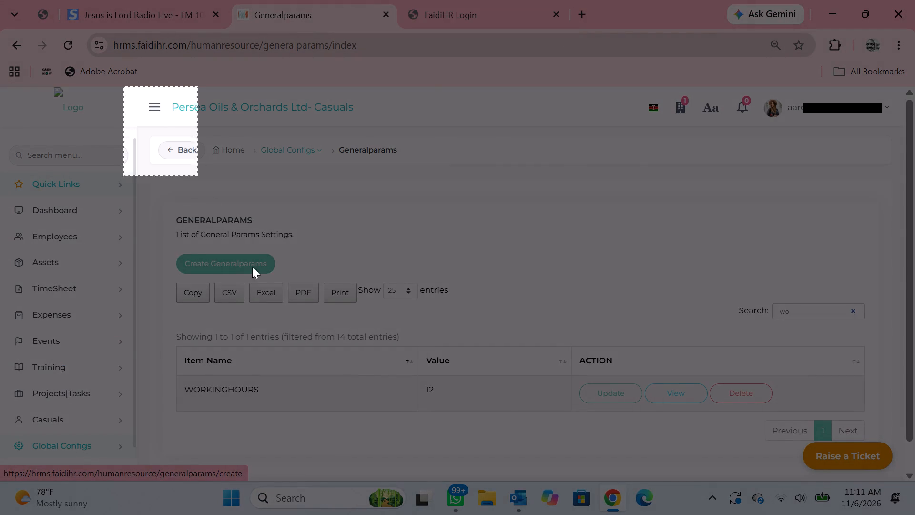
left_click_drag(252, 267, 799, 431)
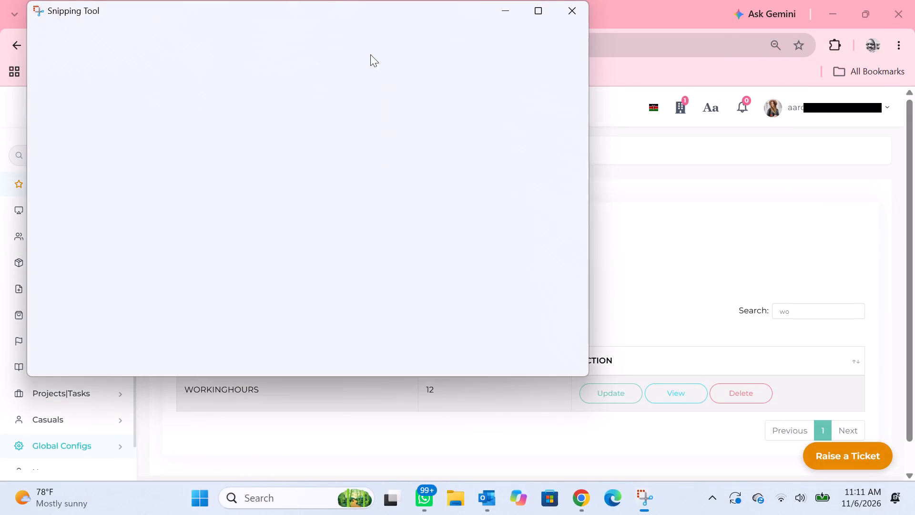
left_click(493, 34)
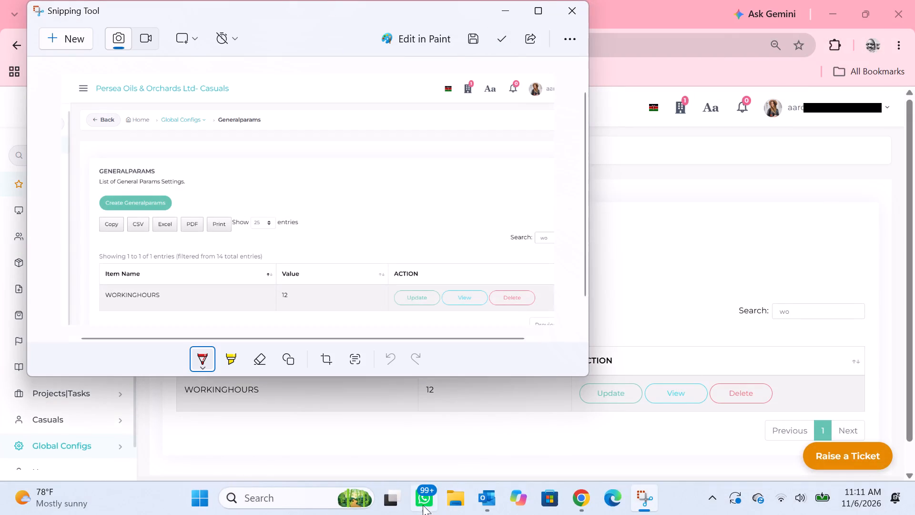
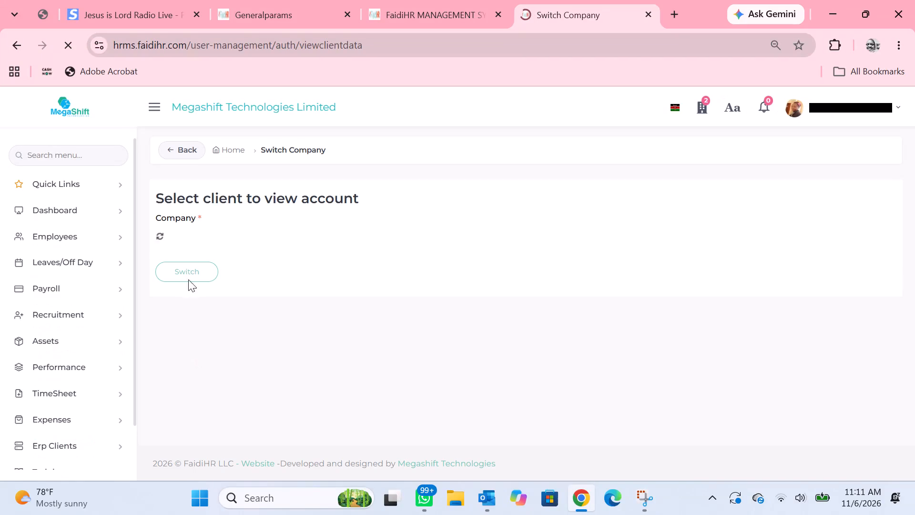
Switch the client account being viewed to Builders Yard Ltd.
left_click(193, 247)
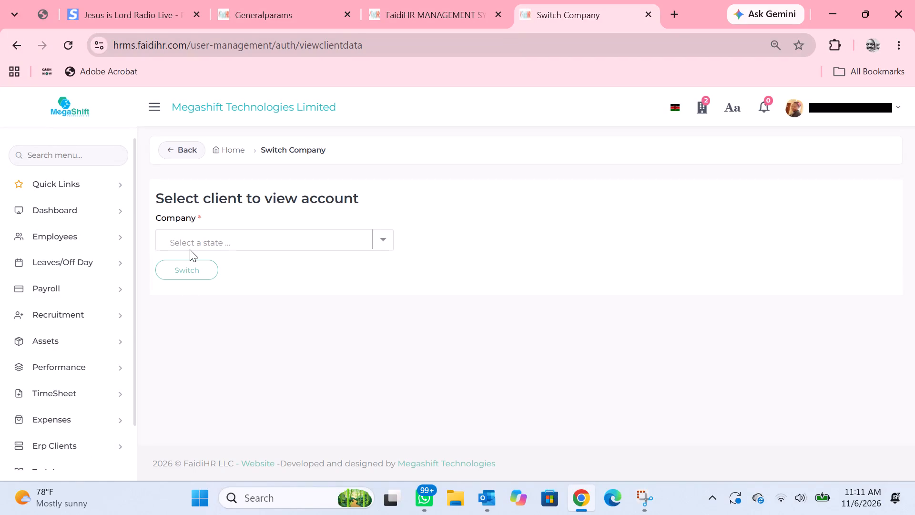
key("b")
type("uild")
left_click(180, 335)
left_click(184, 263)
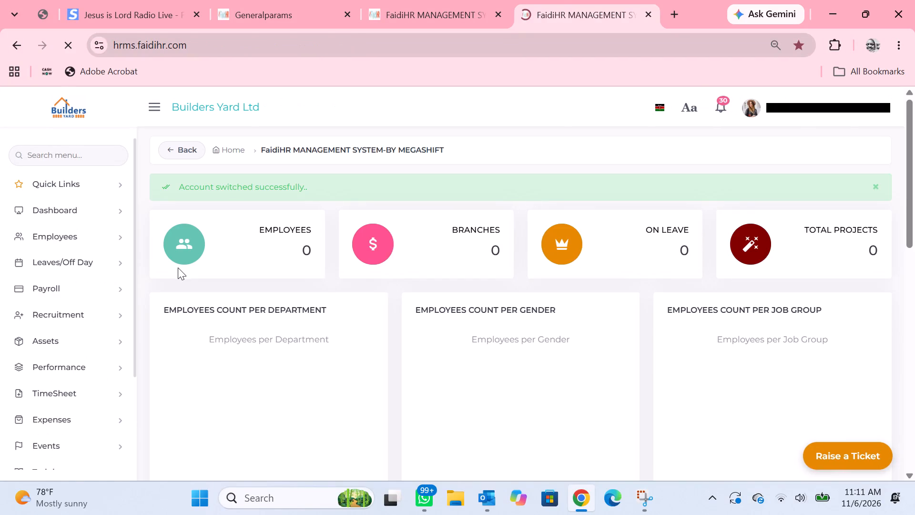
Open the General Params page in the global configurations of Builders Yard Ltd.
scroll(90, 387, "down", 4)
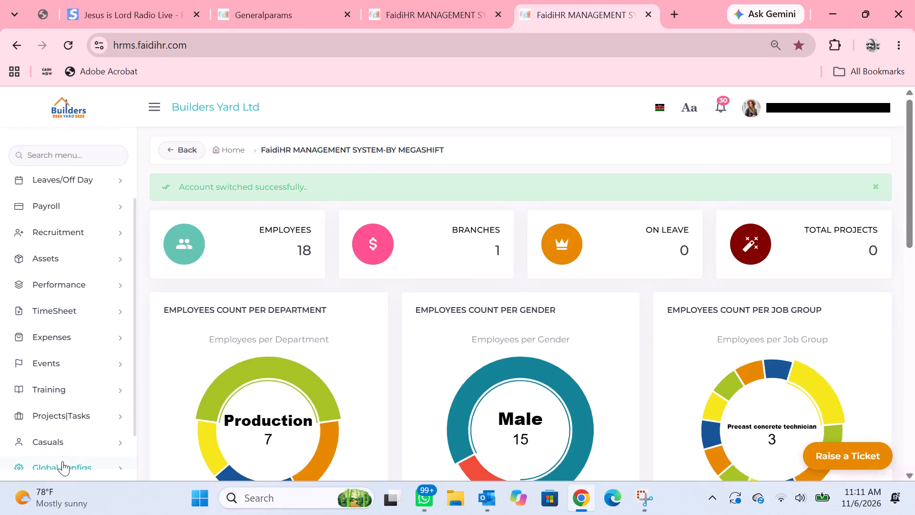
left_click(63, 462)
left_click(360, 295)
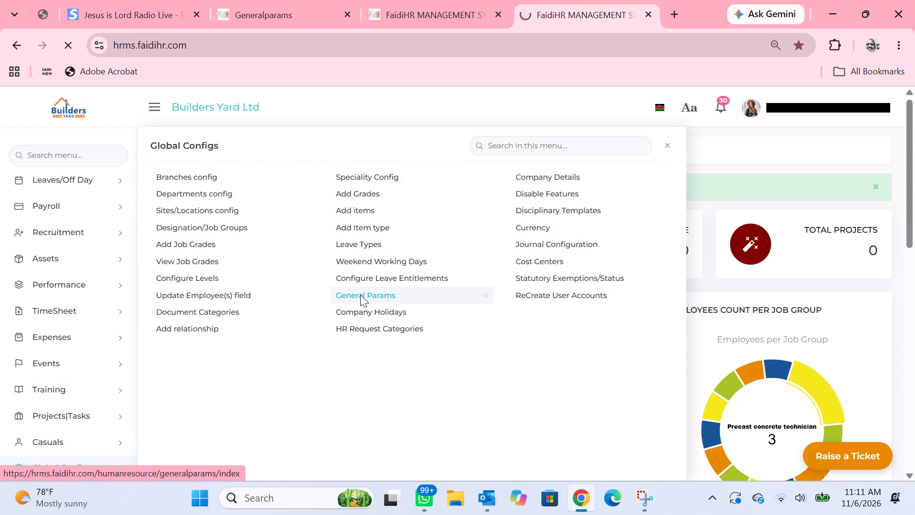
Copy the item name WORKINGHOURS from Persea Oils & Orchards Ltd- Casuals' parameter list and search Builders Yard Ltd's general parameters for it.
left_click(277, 0)
triple_click(224, 391)
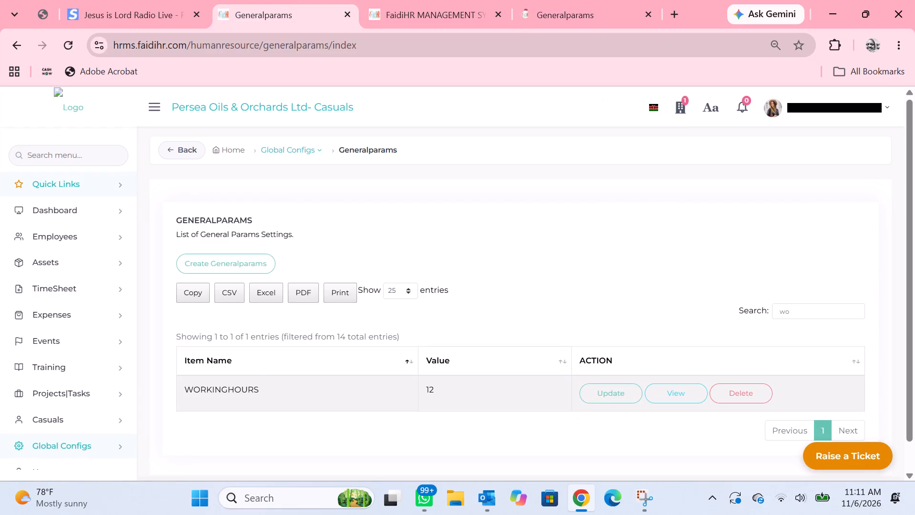
right_click(224, 390)
left_click(284, 194)
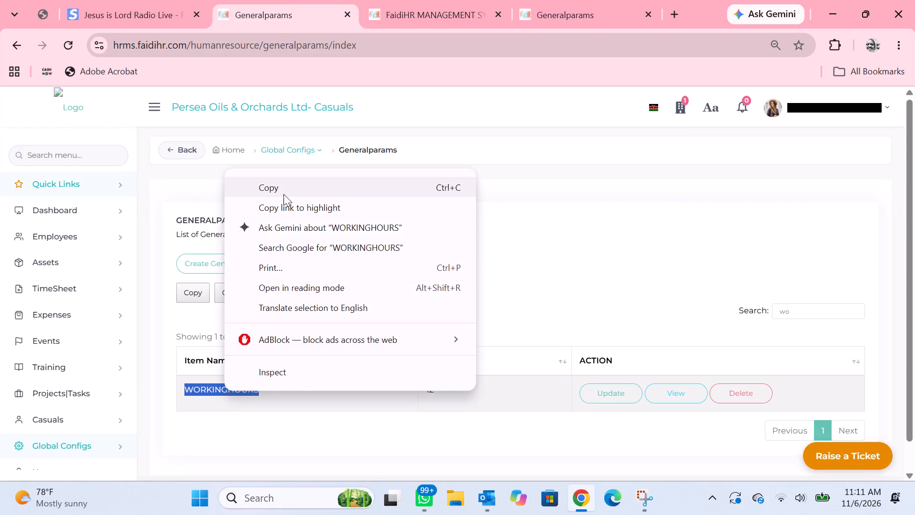
left_click(566, 0)
scroll(388, 340, "down", 1)
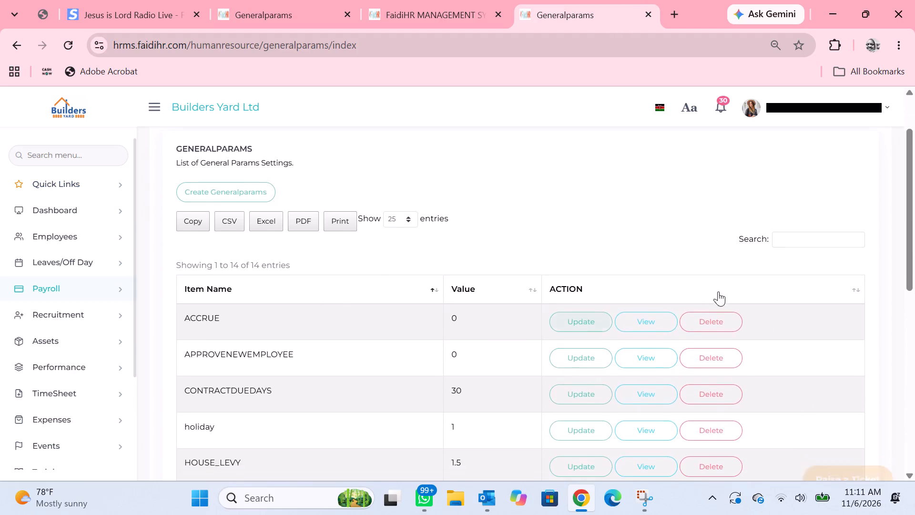
right_click(788, 237)
left_click(605, 289)
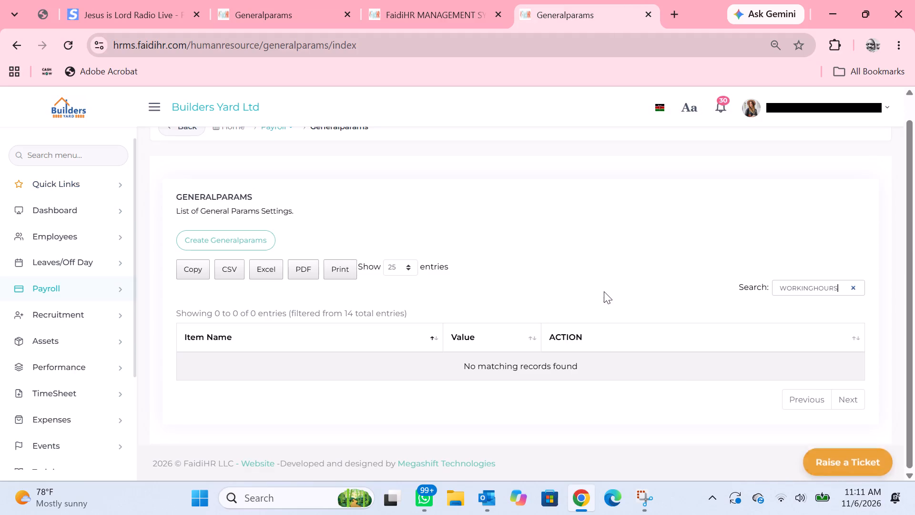
Start creating a new general parameter for Builders Yard Ltd.
left_click(234, 234)
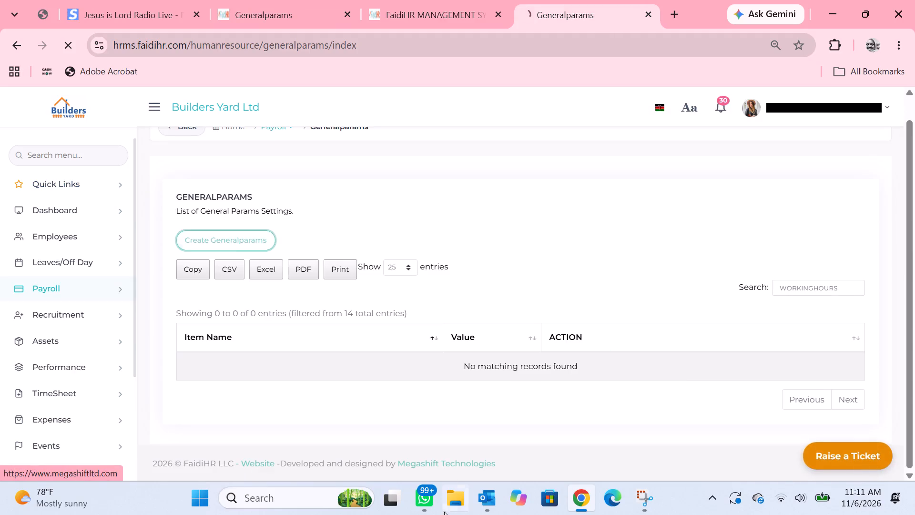
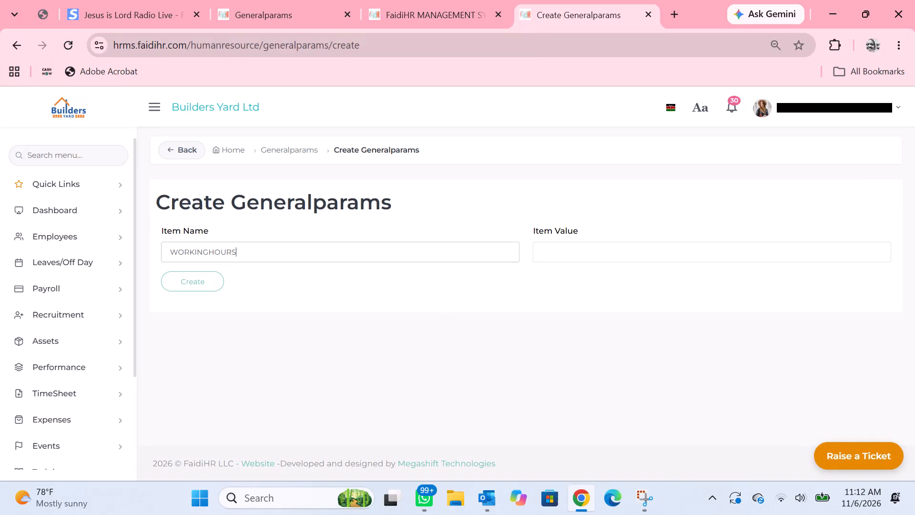
Set the item value of the new WORKINGHOURS parameter to 12 and create it.
left_click(590, 251)
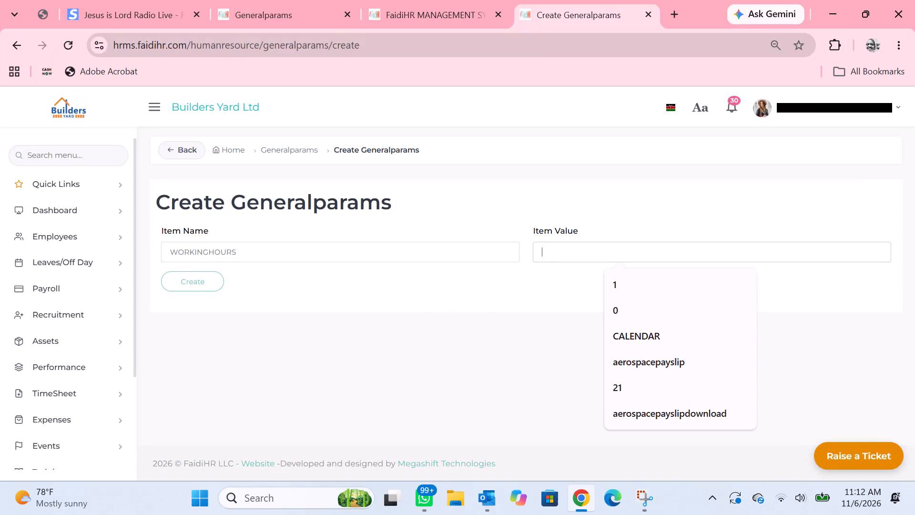
type("12")
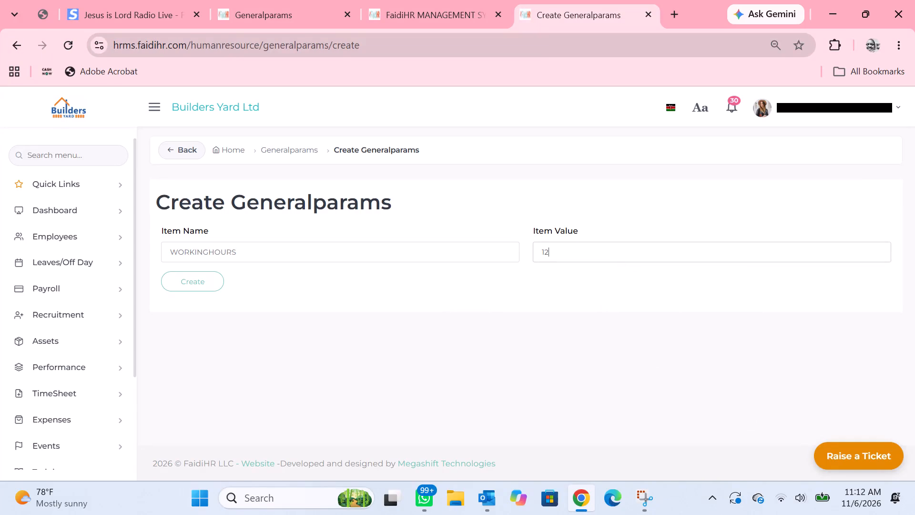
left_click(197, 284)
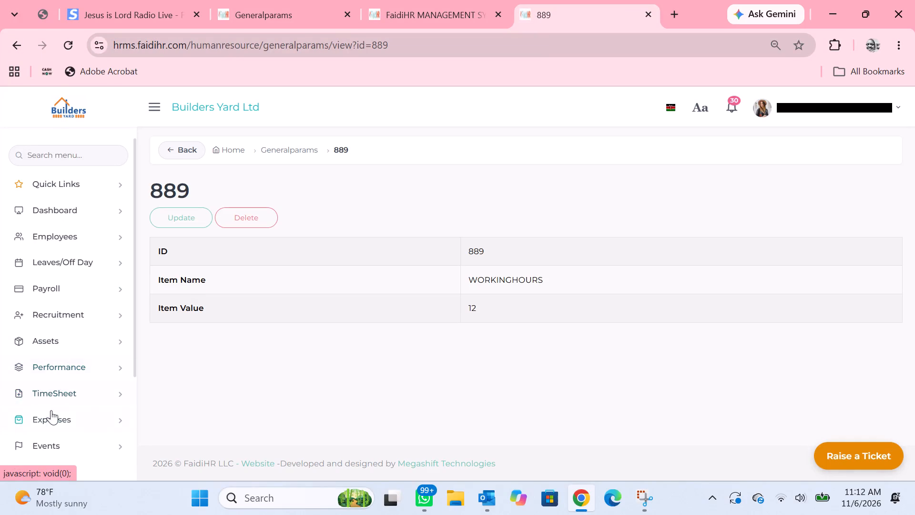
Open the Attendance Entries timesheet page of Builders Yard Ltd.
left_click(60, 387)
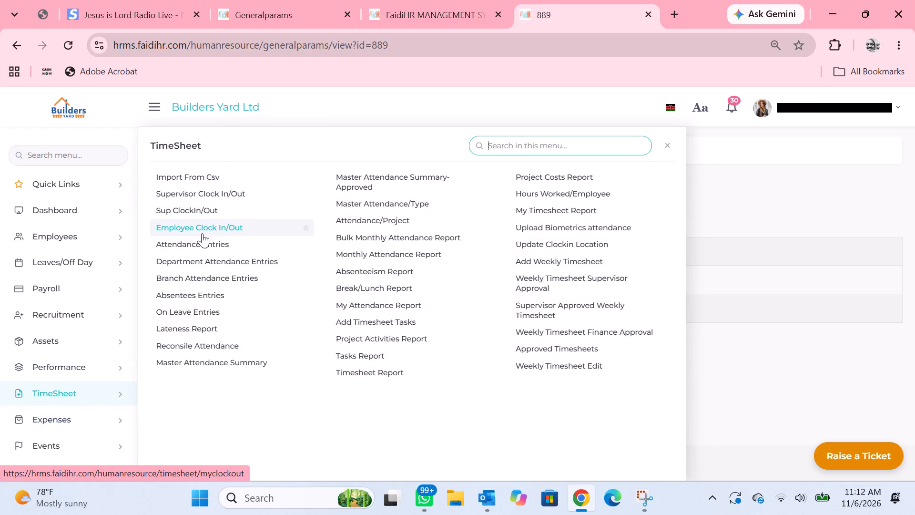
left_click(197, 244)
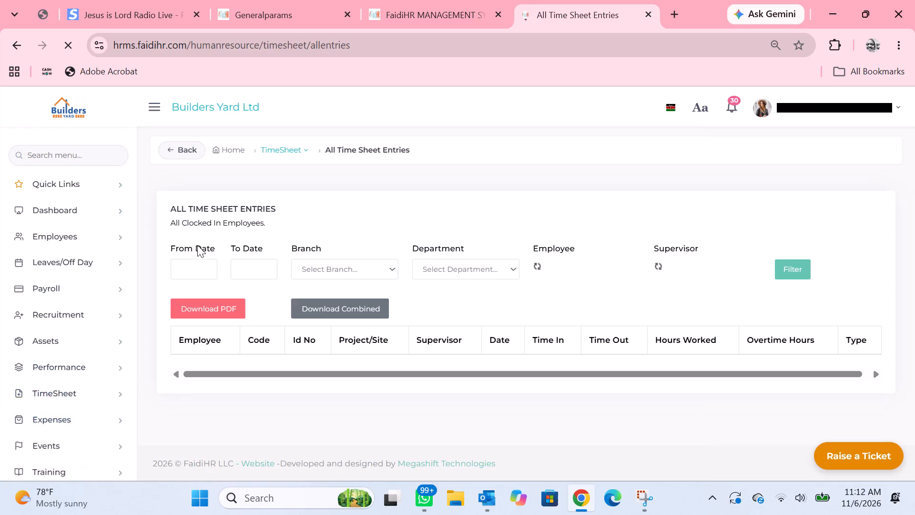
Filter the timesheet entries from 1 October 2026 to 30 November 2026 for the employee with code 1 and review the hours.
left_click(189, 267)
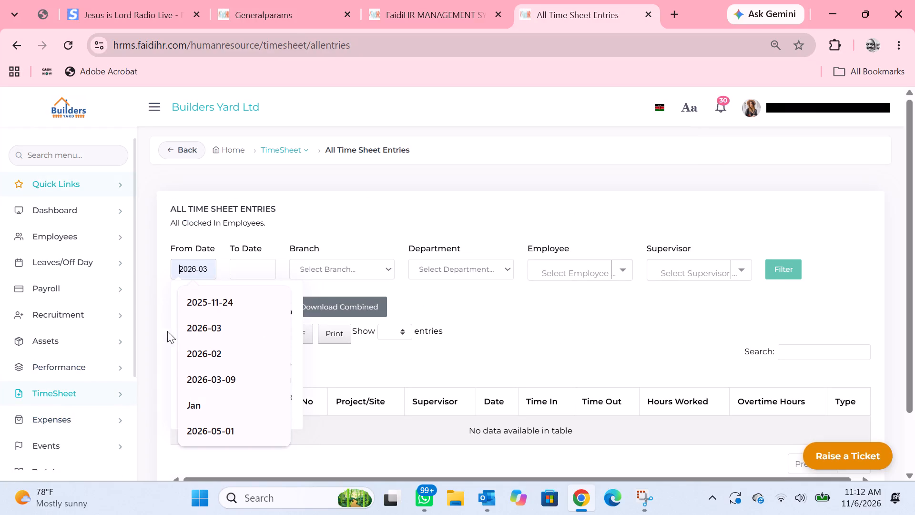
left_click(185, 266)
left_click(379, 362)
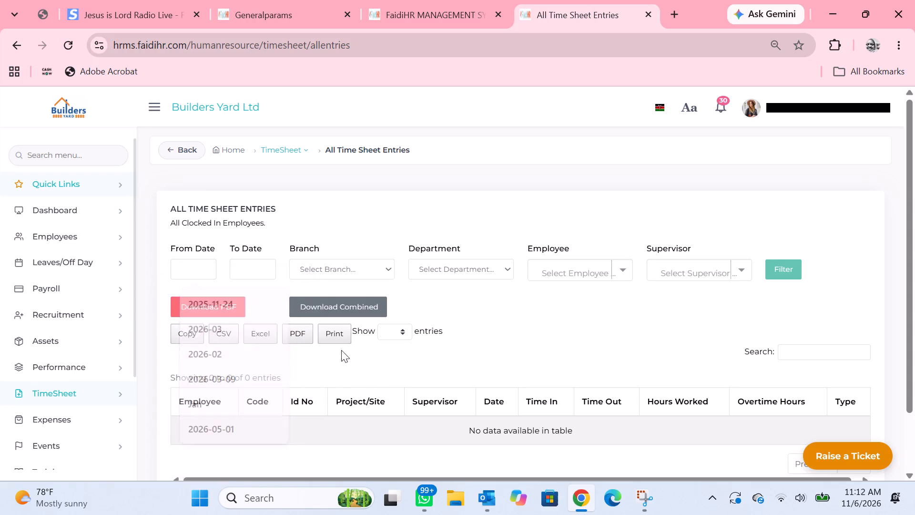
left_click(206, 267)
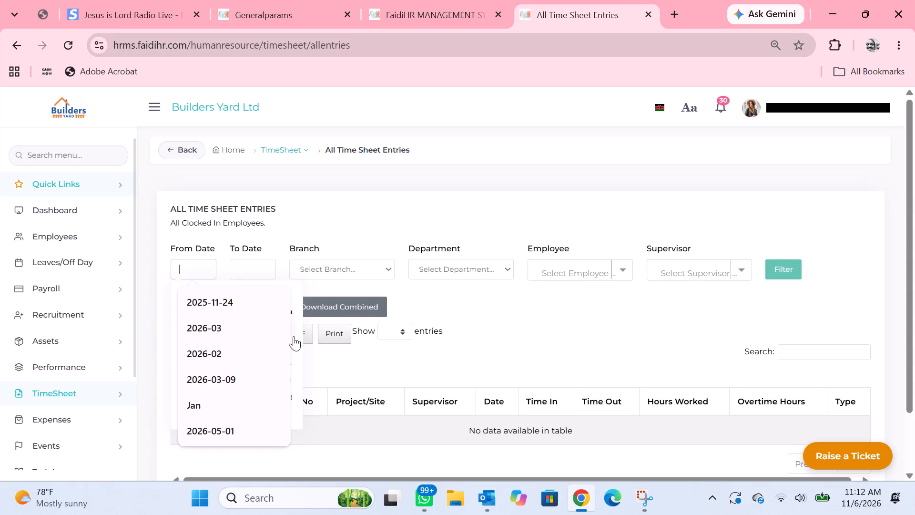
left_click(294, 336)
left_click(193, 264)
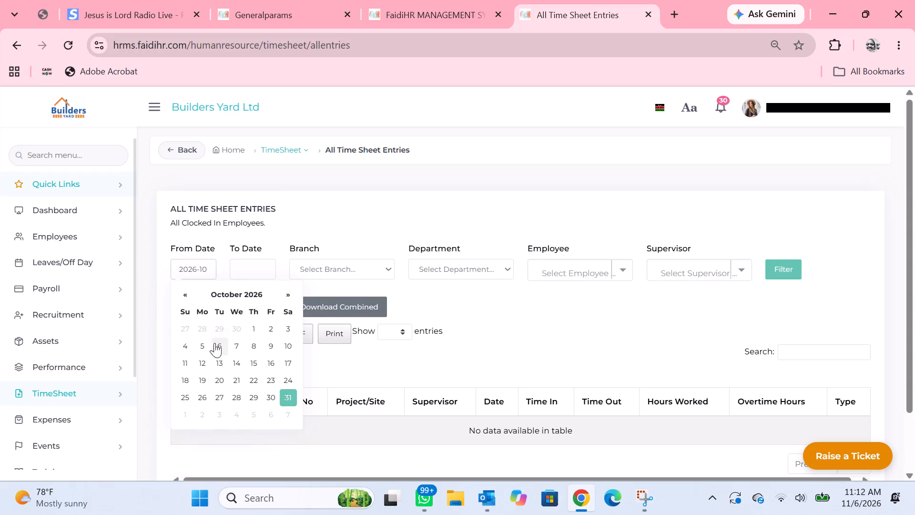
left_click(256, 328)
left_click(253, 267)
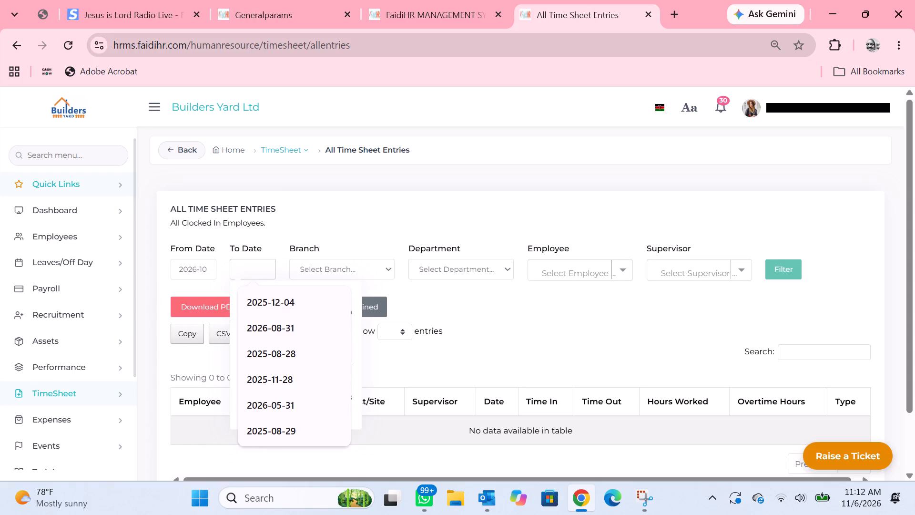
left_click(231, 290)
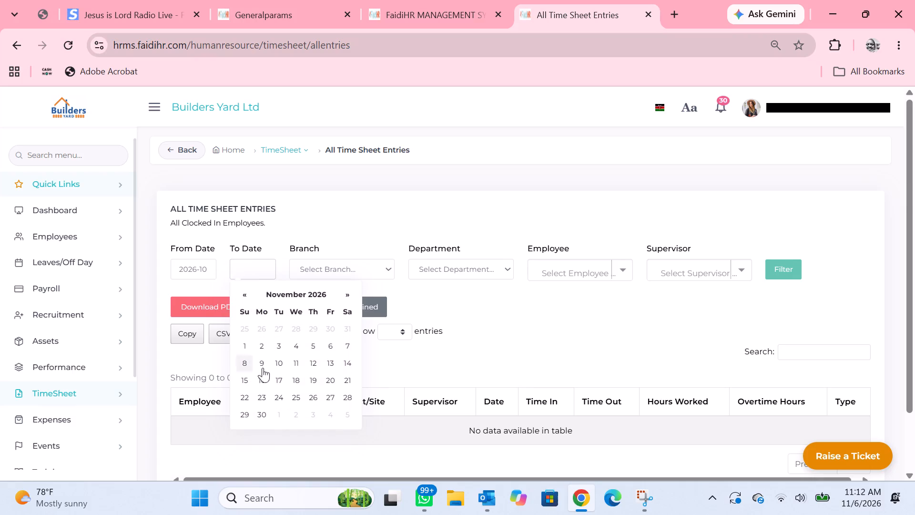
left_click(260, 416)
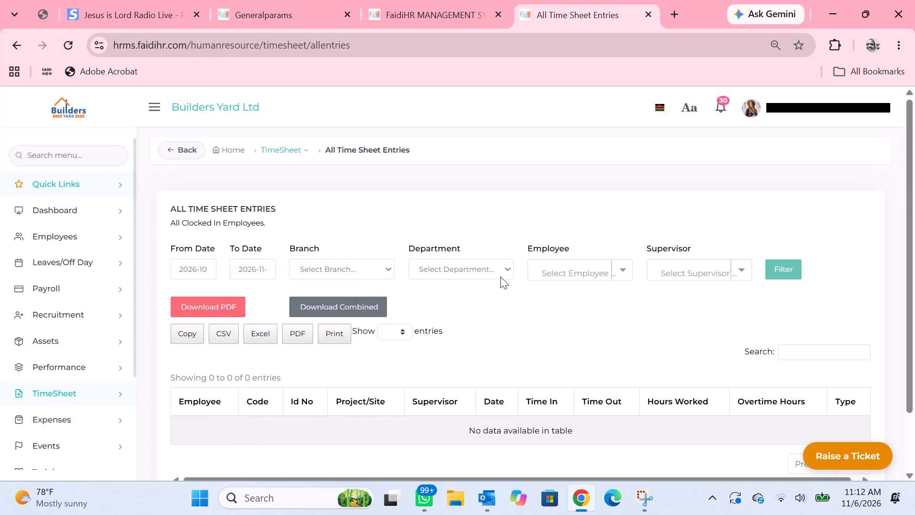
left_click(563, 276)
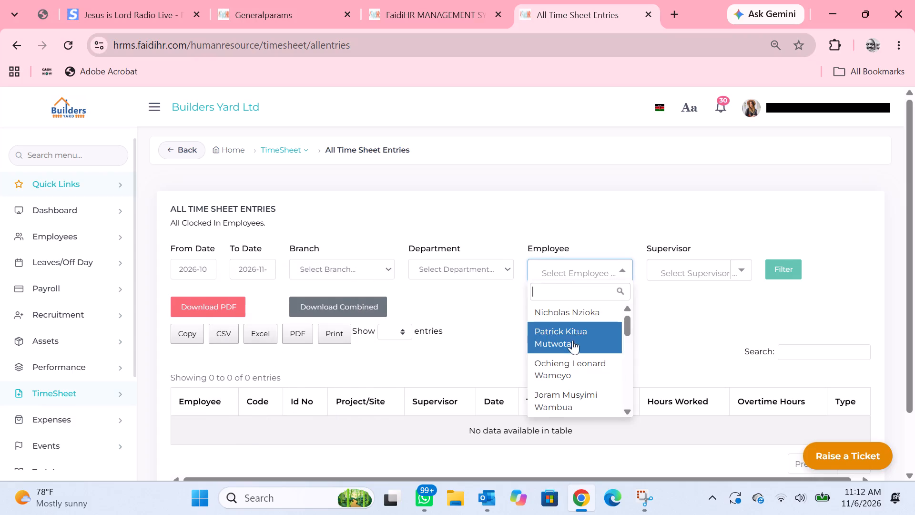
left_click(573, 339)
left_click(789, 273)
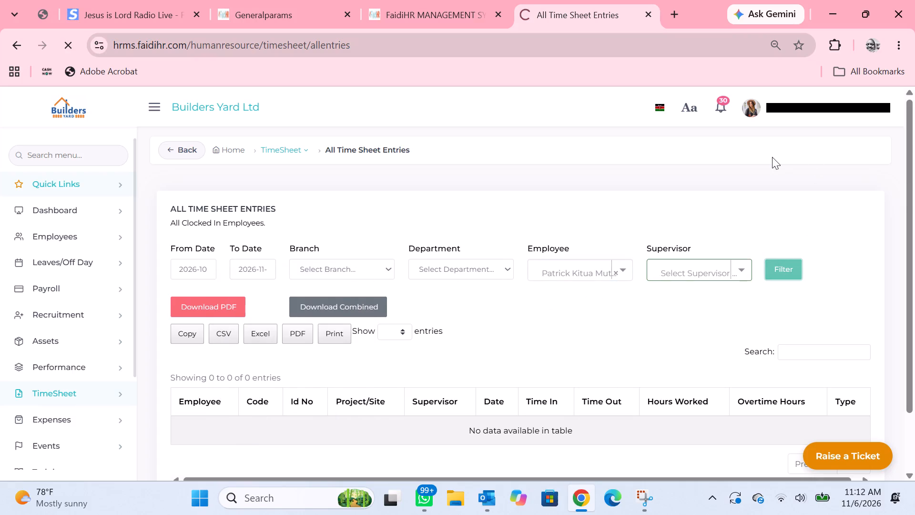
scroll(667, 261, "down", 1)
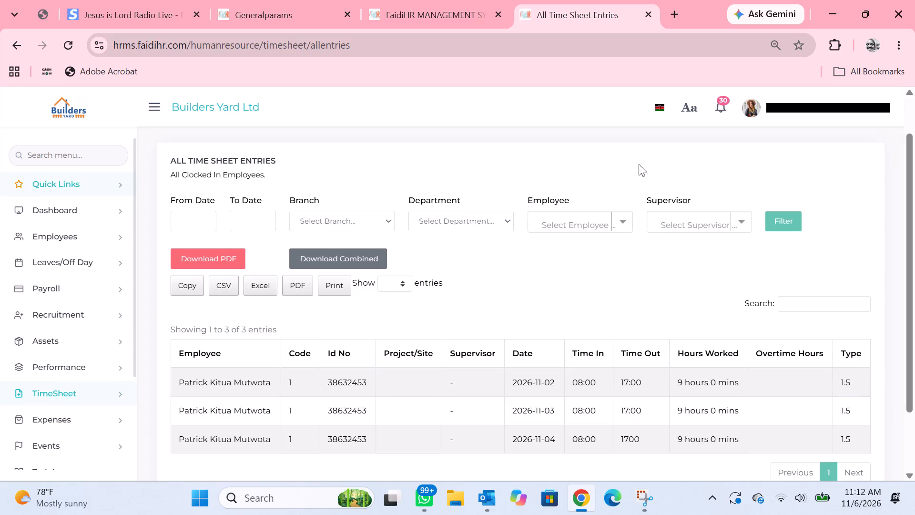
Reload the dashboard in the other tab and open the General Params page of Builders Yard Ltd.
left_click(432, 14)
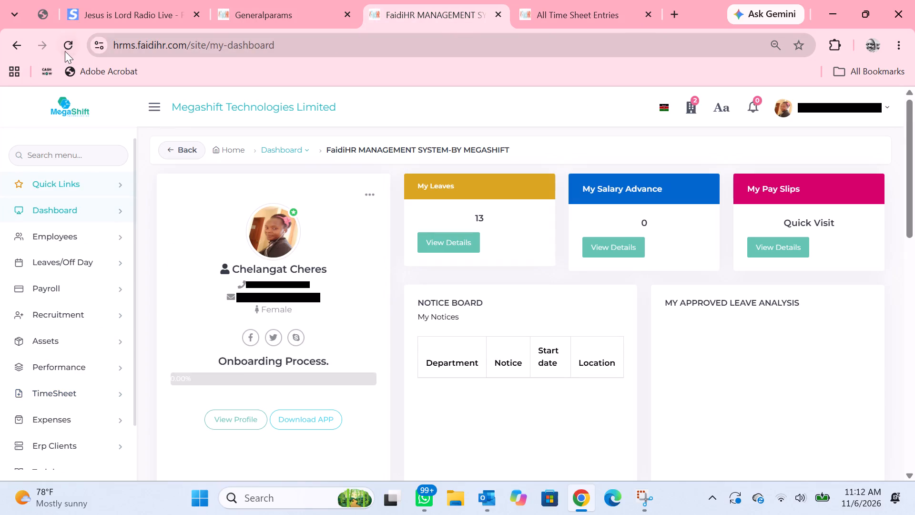
left_click(65, 51)
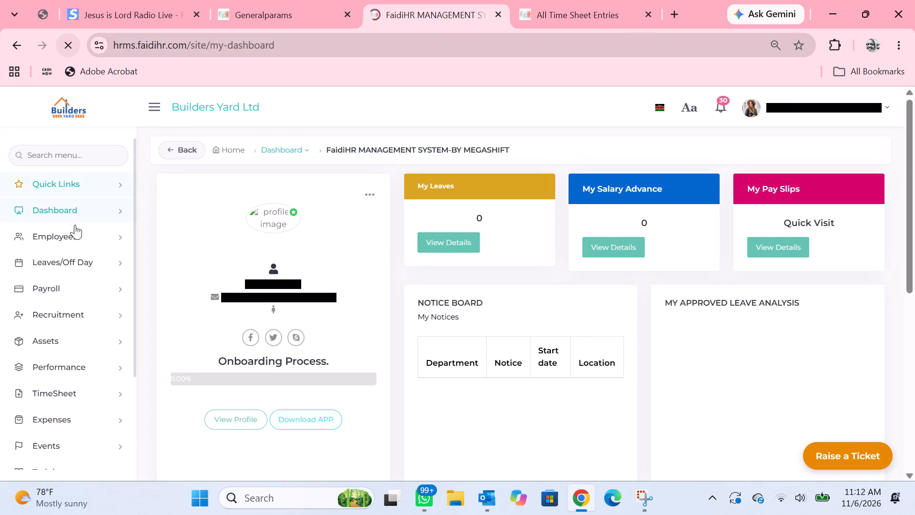
scroll(68, 322, "down", 3)
scroll(66, 379, "down", 2)
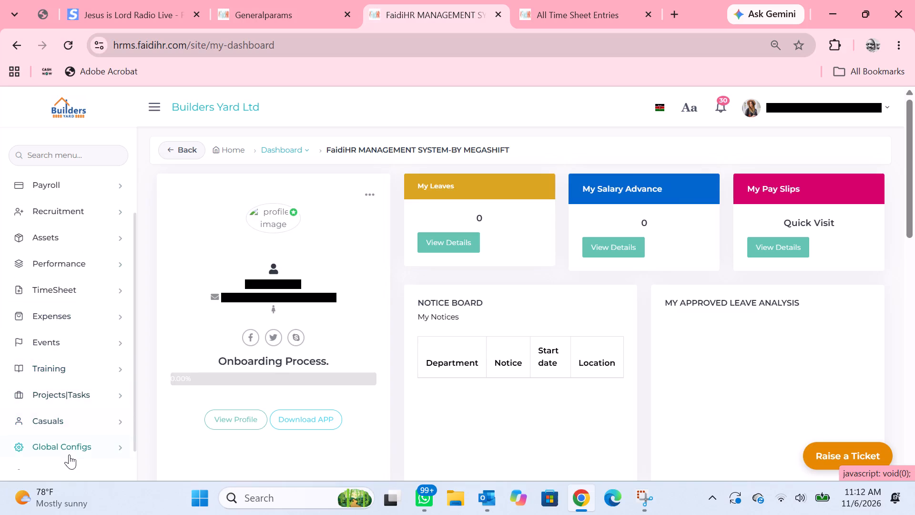
left_click(70, 446)
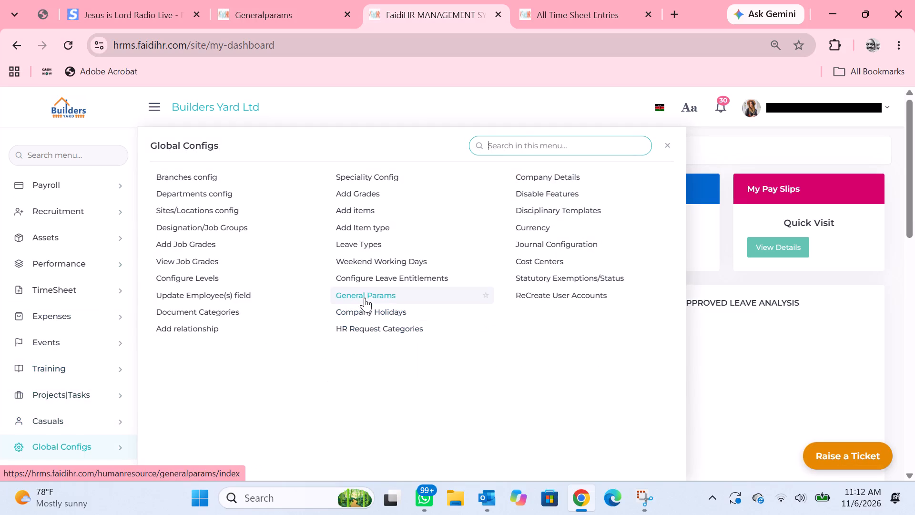
left_click(365, 297)
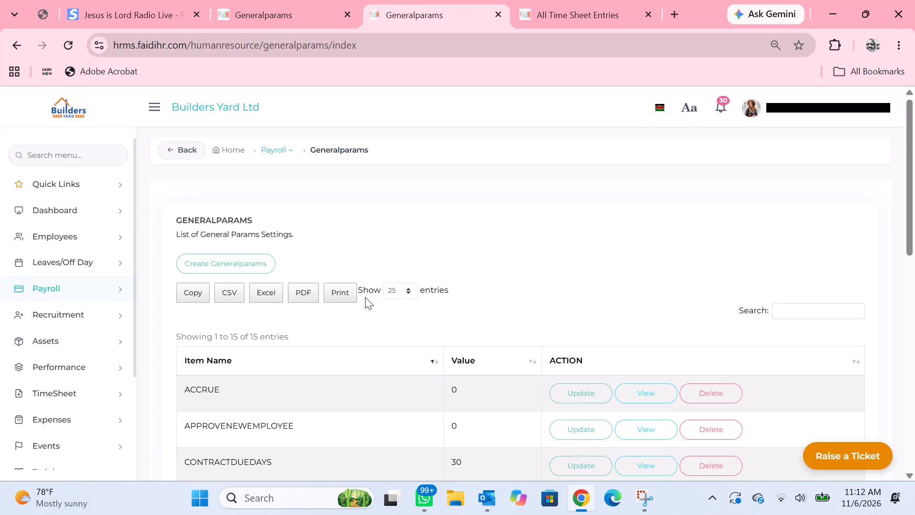
Search the general parameters for "wor" and update the WORKINGHOURS item value to 8.
scroll(369, 305, "down", 2)
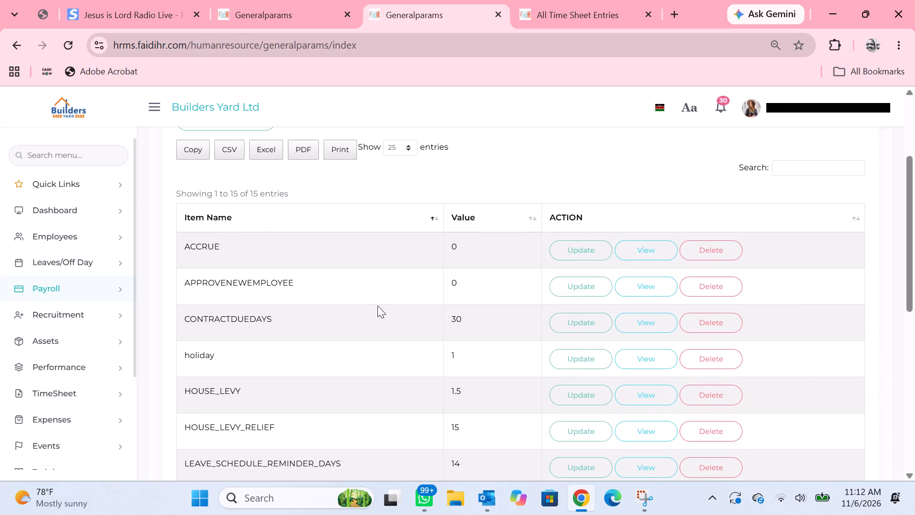
scroll(721, 282, "up", 2)
left_click(807, 309)
key("w")
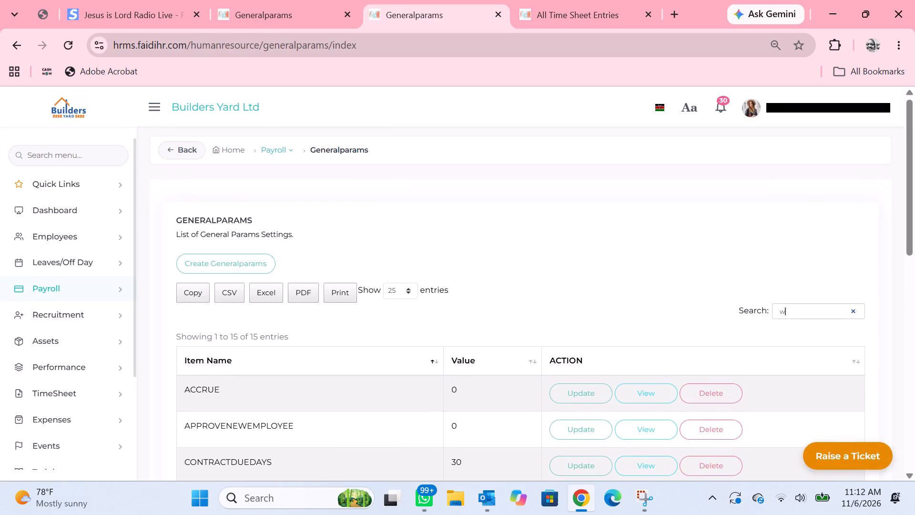
type("or")
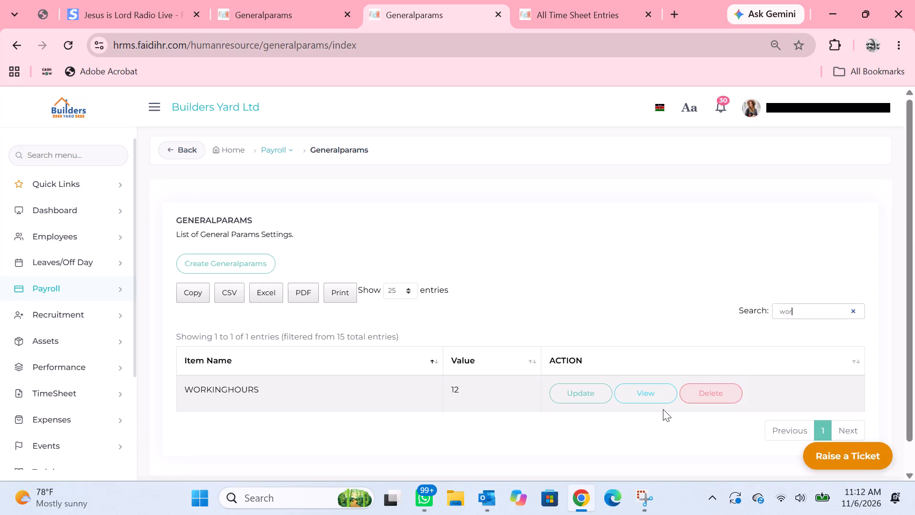
left_click(571, 386)
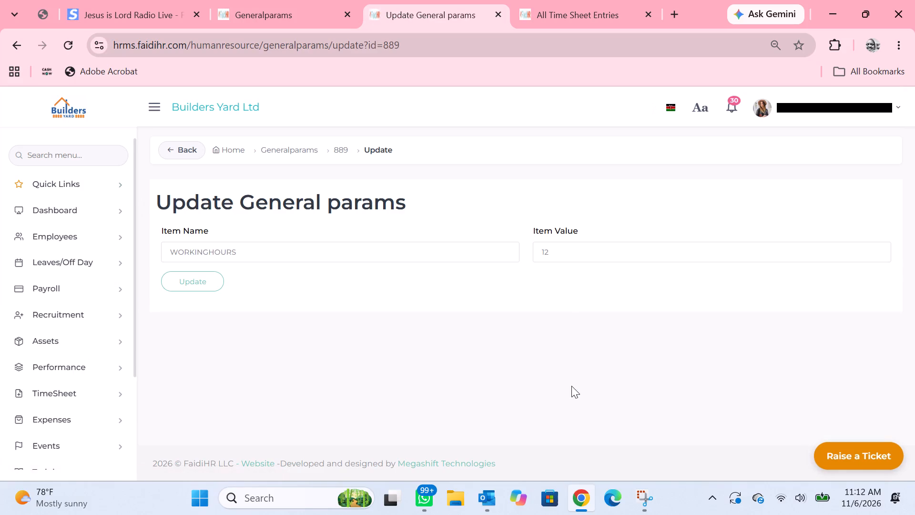
left_click_drag(566, 253, 533, 253)
key("8")
left_click(202, 282)
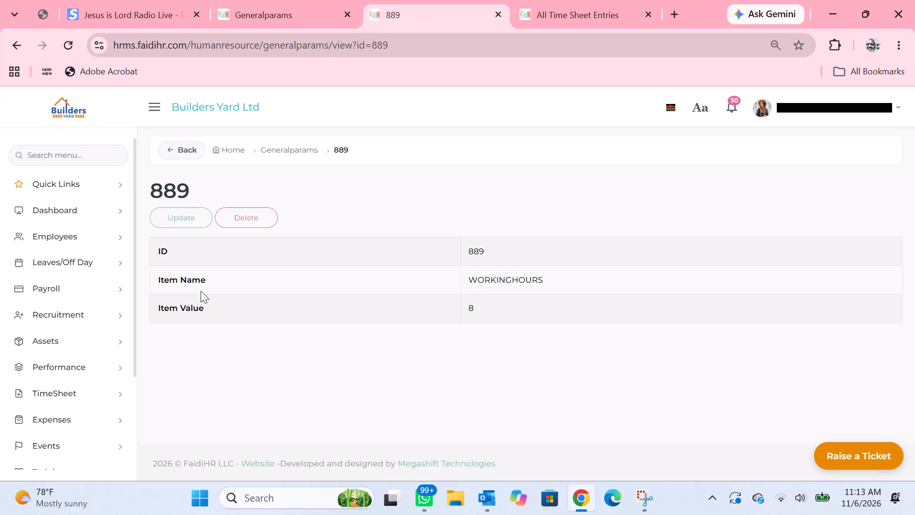
Return to the All Time Sheet Entries page and reload it to recheck the employee's overtime hours.
left_click(582, 0)
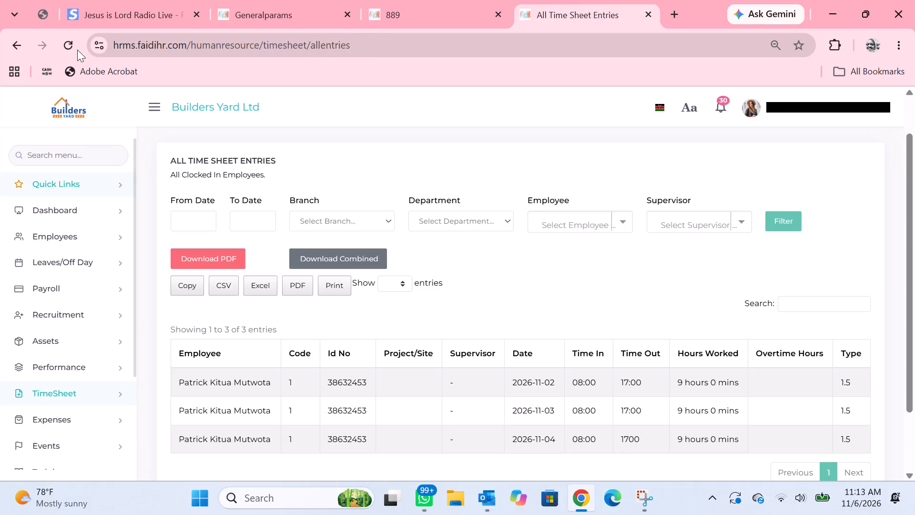
left_click(67, 47)
left_click(500, 164)
Log out of the Builders Yard Ltd account from the timesheet entries page.
left_click_drag(819, 101, 823, 107)
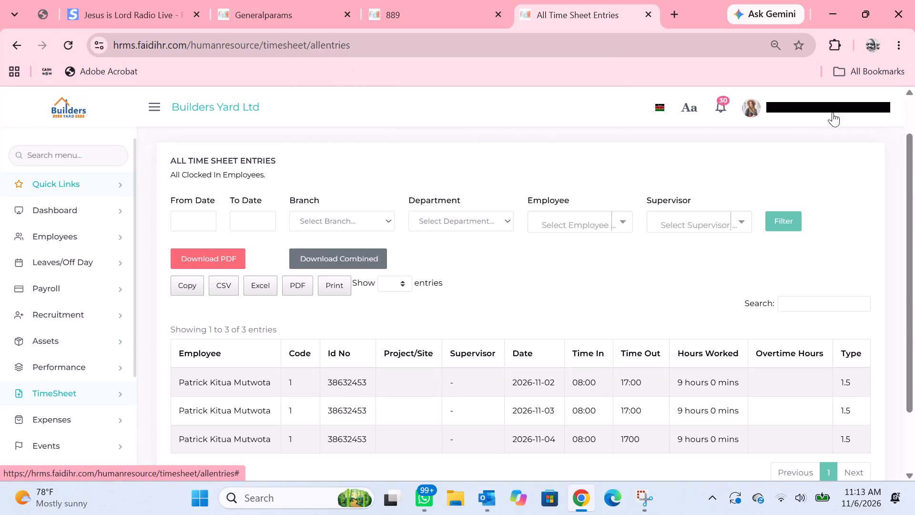
left_click(836, 102)
left_click(842, 203)
Close the browser tab showing the saved WORKINGHOURS parameter.
left_click(478, 0)
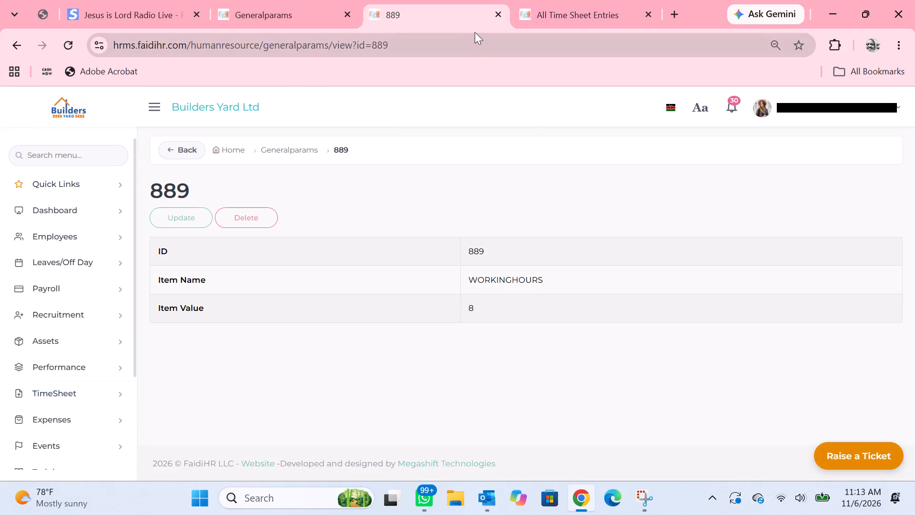
left_click(501, 17)
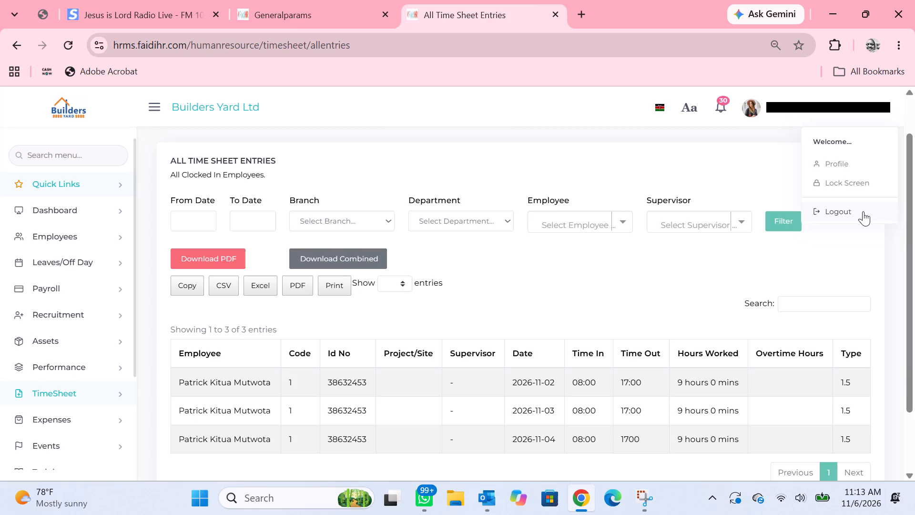
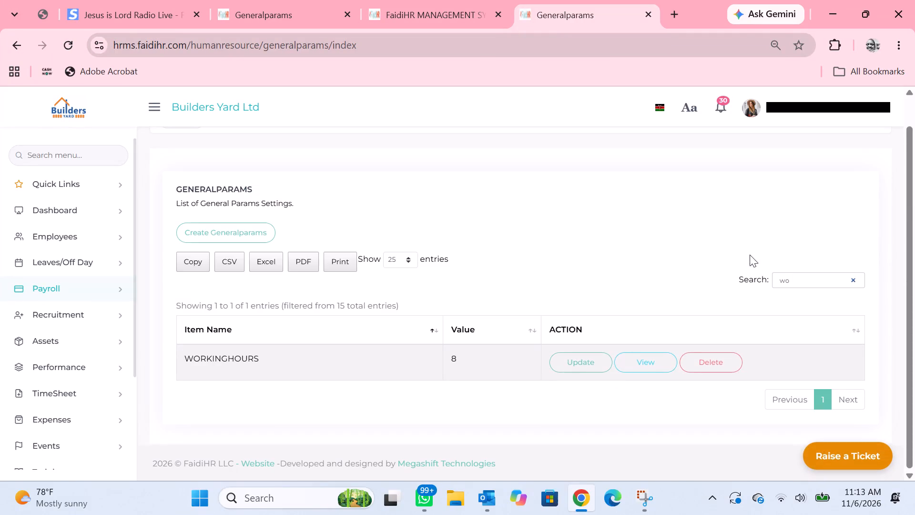
Open the timesheet Attendance Entries page for Builders Yard Ltd.
scroll(69, 386, "down", 1)
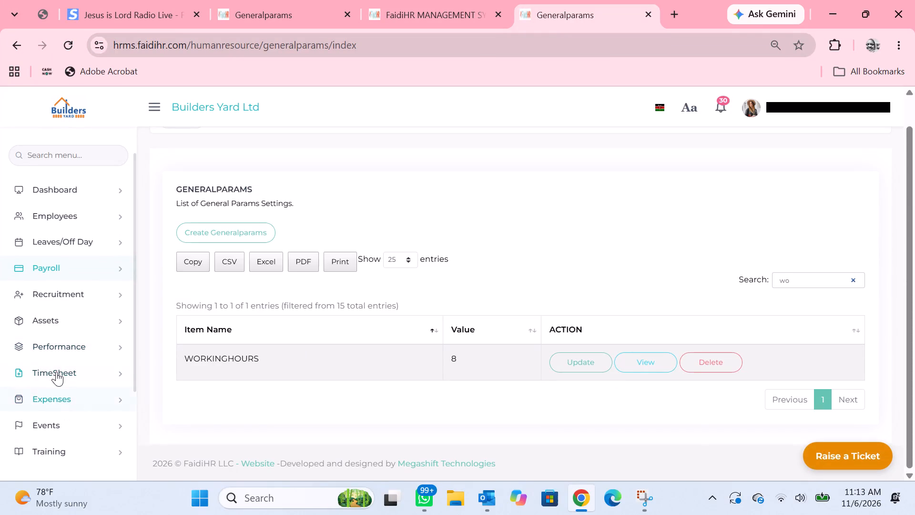
left_click(56, 371)
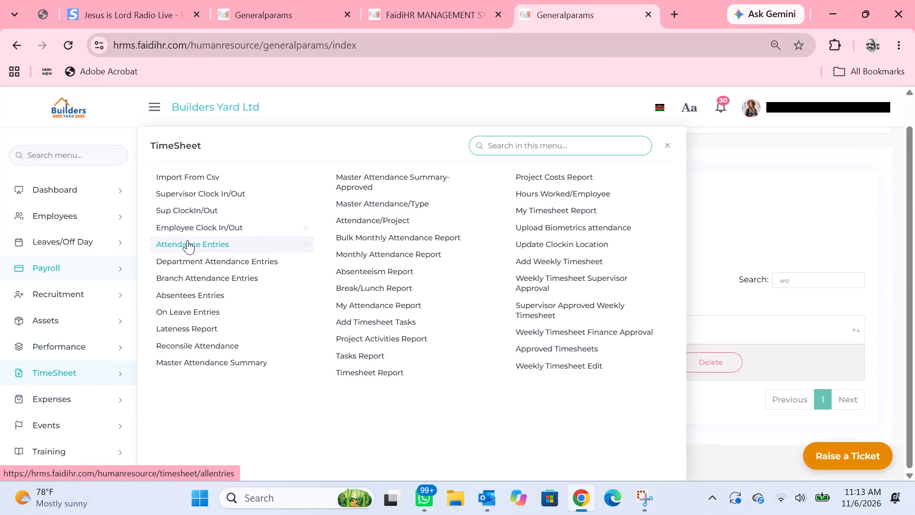
left_click(188, 241)
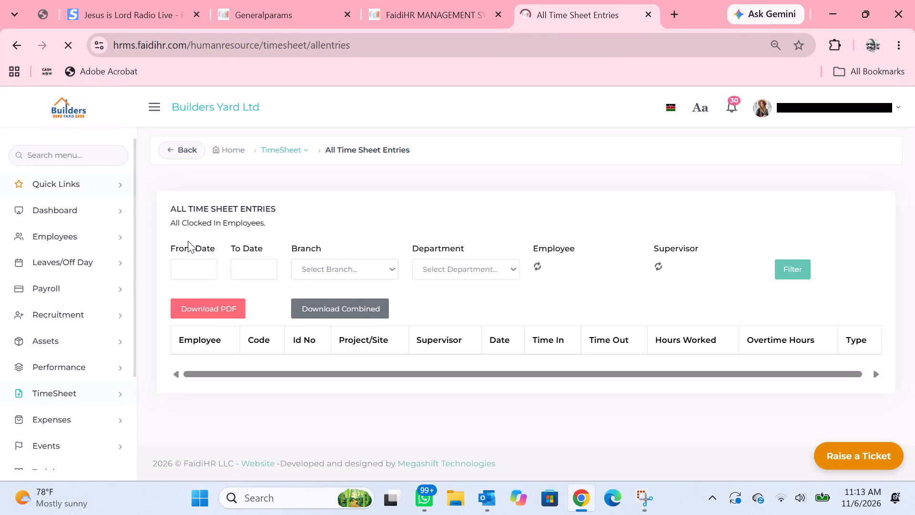
Filter the timesheet entries from 1 October to 28 November 2026 for the second listed employee and check the overtime hours.
left_click(209, 268)
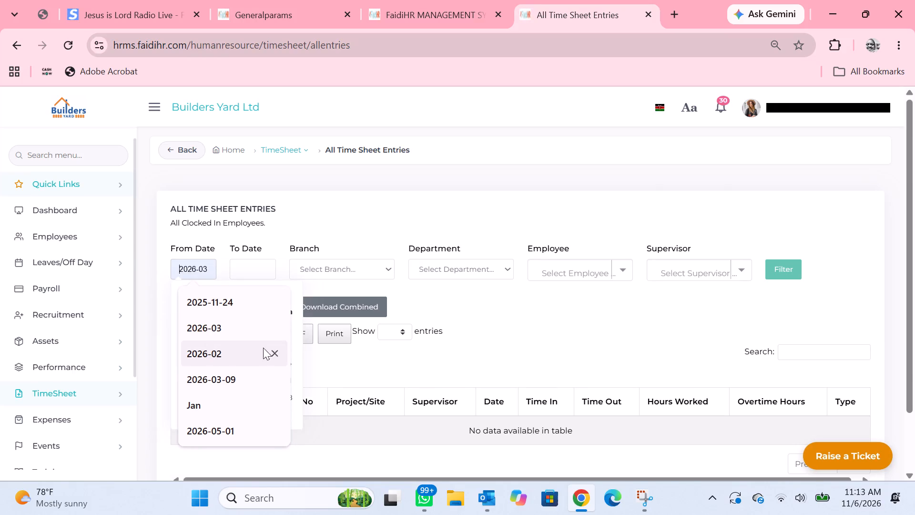
left_click(295, 324)
left_click(191, 268)
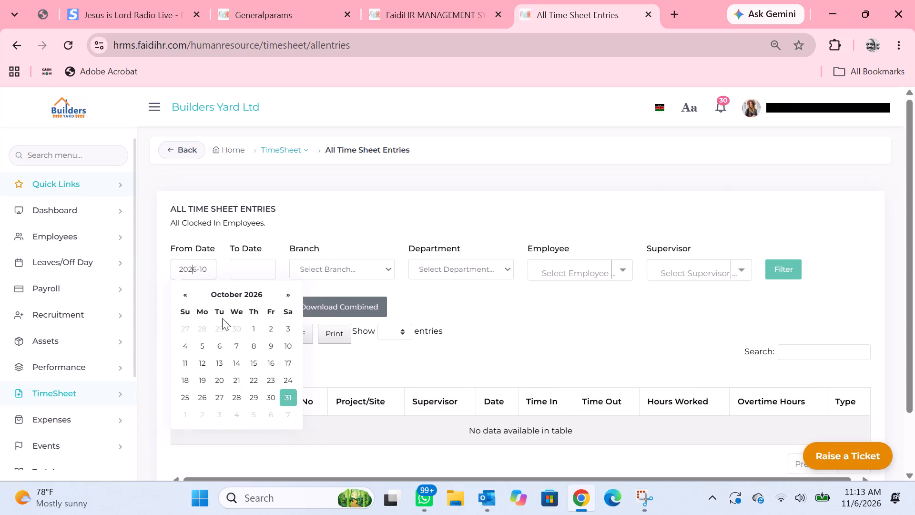
left_click(256, 327)
left_click(263, 268)
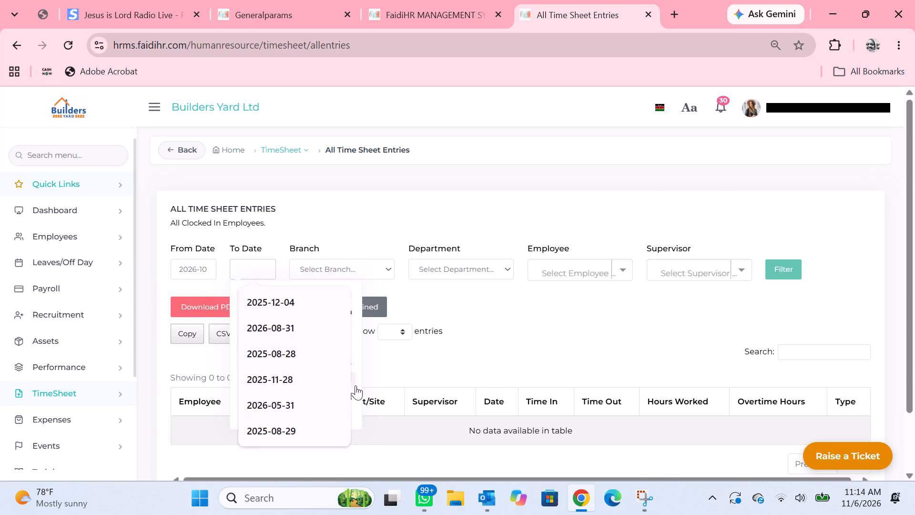
left_click(359, 389)
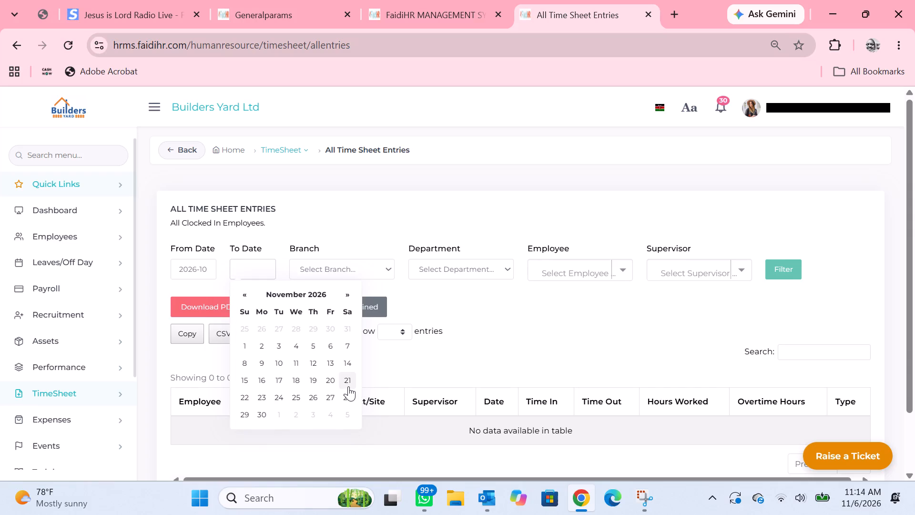
left_click(341, 394)
left_click(592, 270)
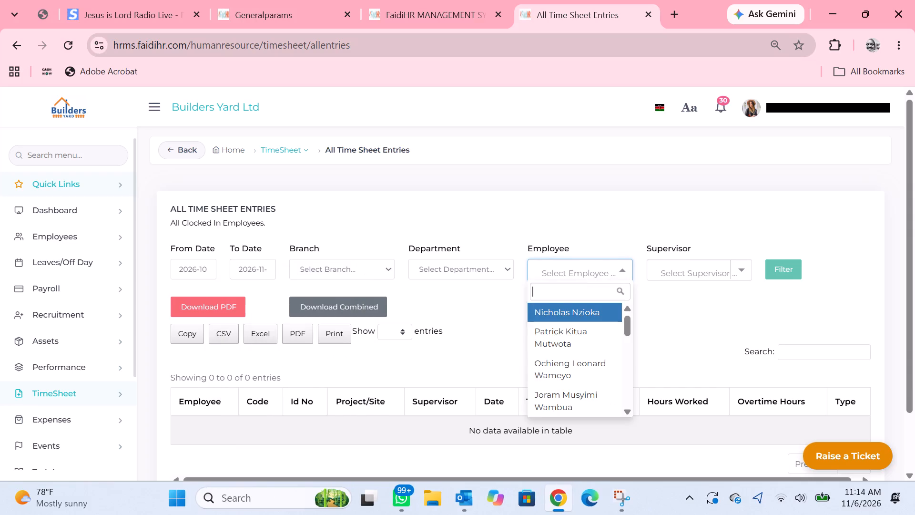
left_click(578, 340)
left_click(770, 275)
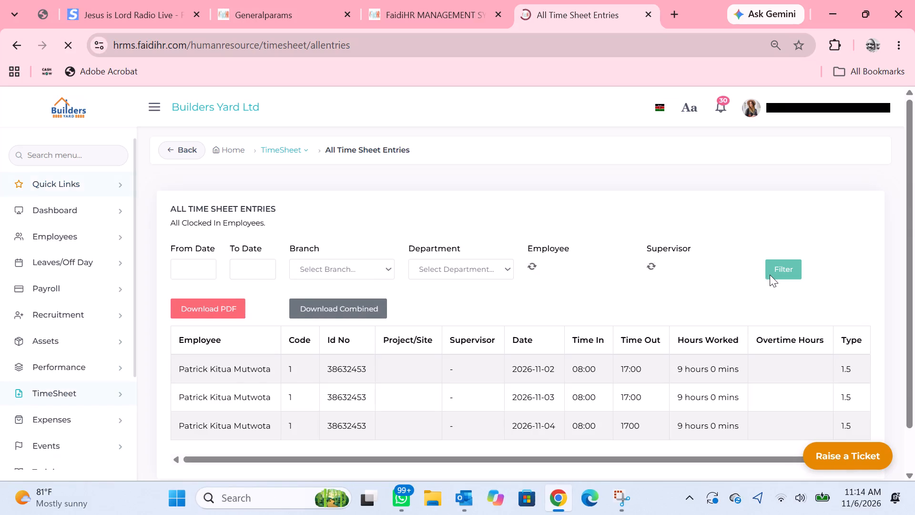
scroll(658, 341, "down", 2)
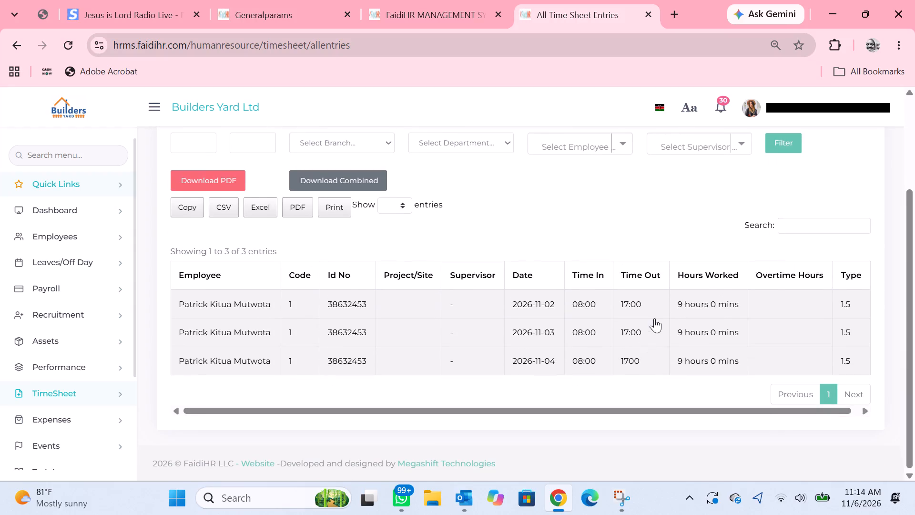
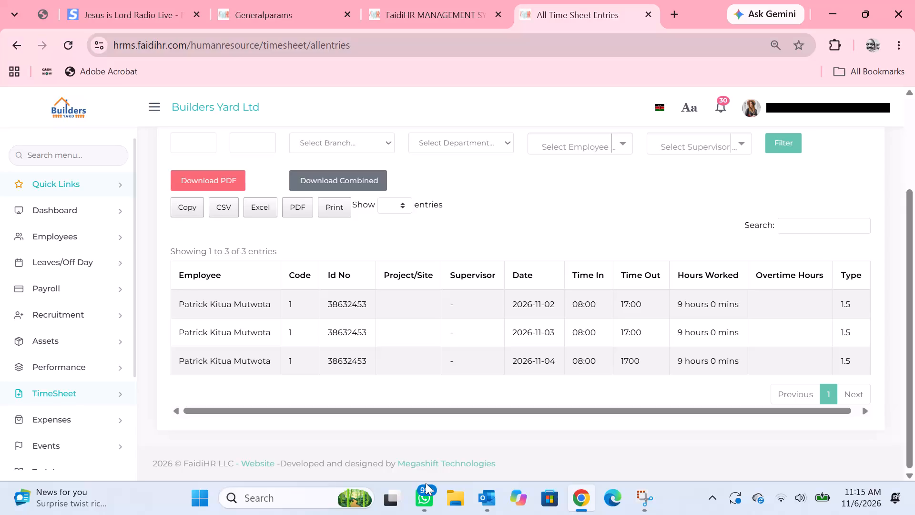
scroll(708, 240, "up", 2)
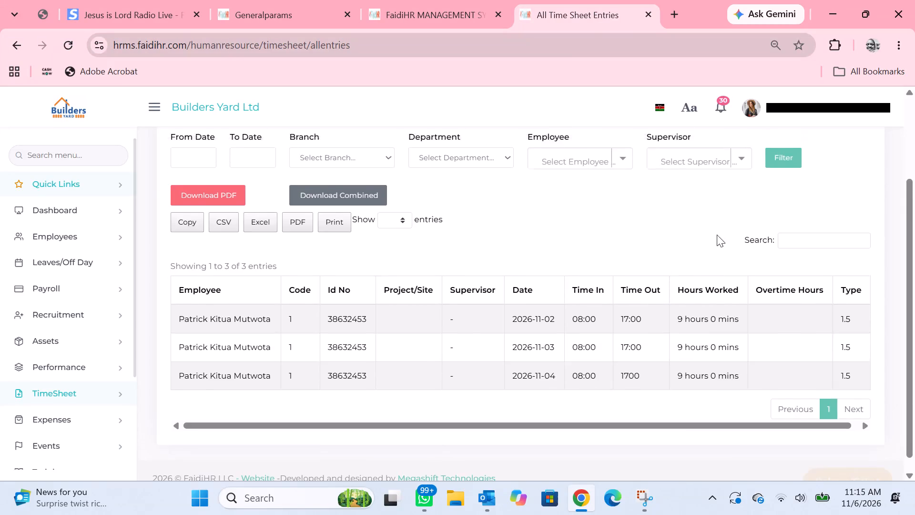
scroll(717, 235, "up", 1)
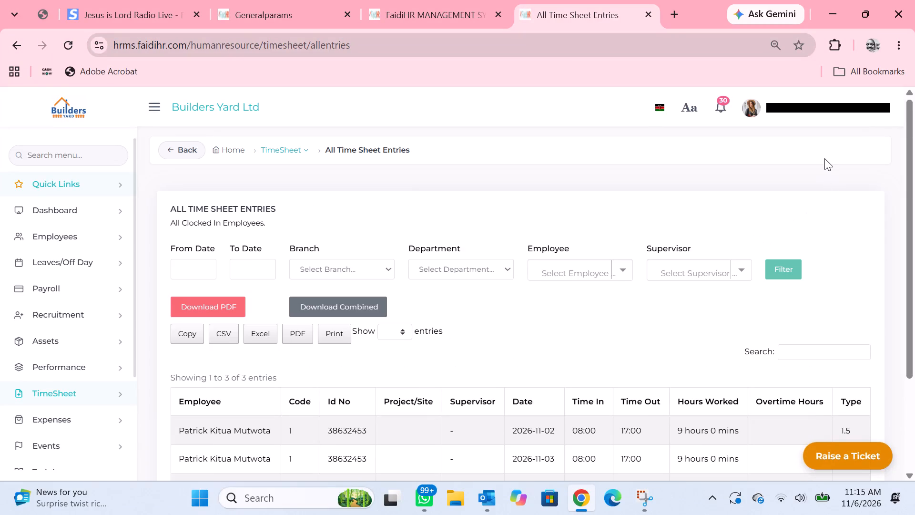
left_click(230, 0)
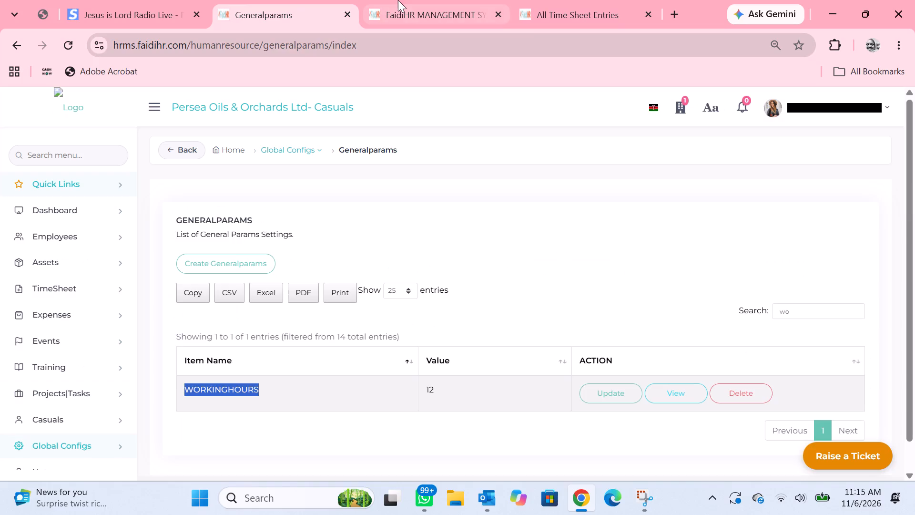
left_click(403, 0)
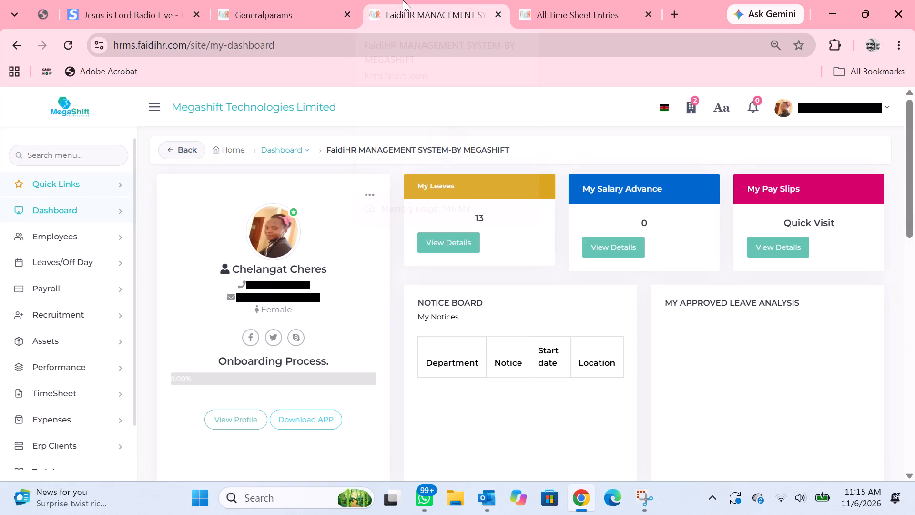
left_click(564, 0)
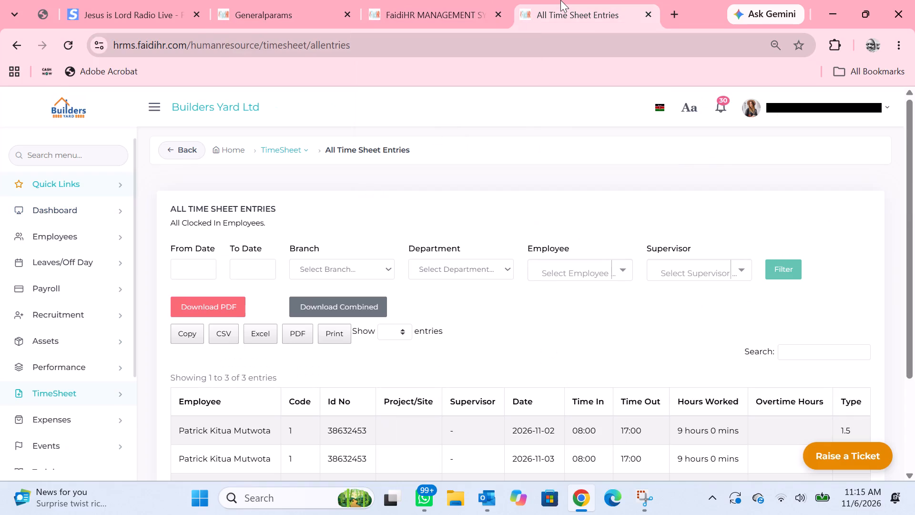
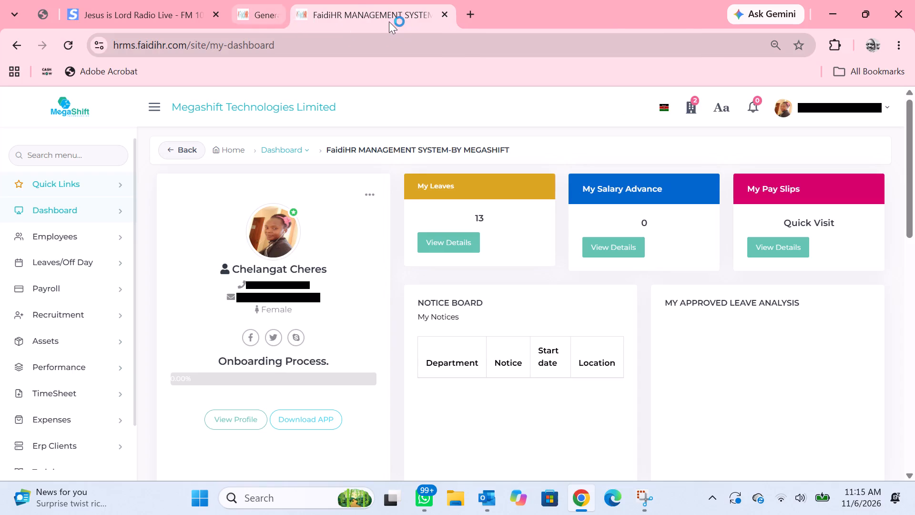
Log out of the Megashift Technologies Limited account from the user profile options.
left_click(844, 112)
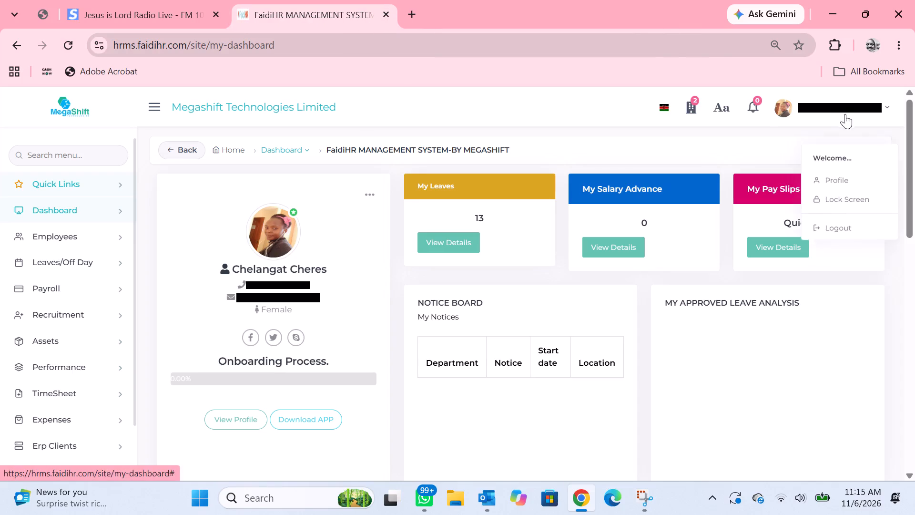
left_click(853, 200)
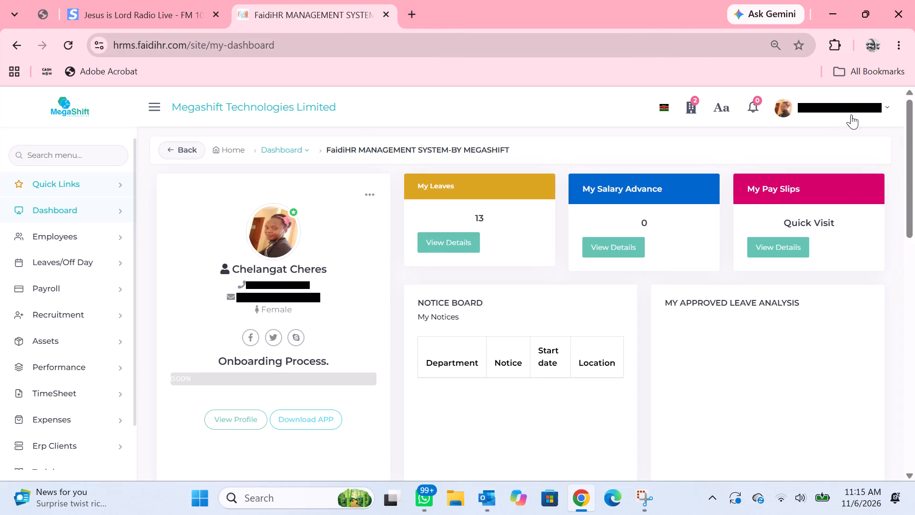
left_click(854, 110)
left_click(854, 207)
Open a new blank browser tab.
left_click(409, 10)
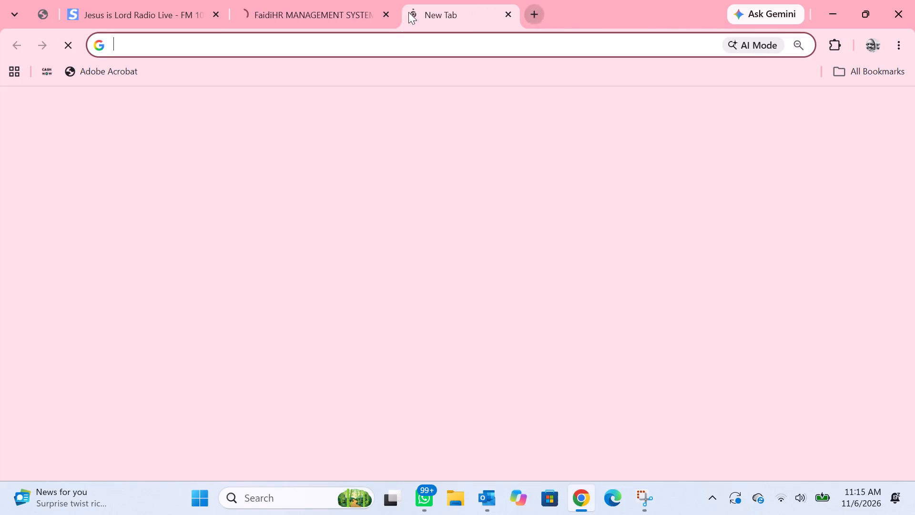